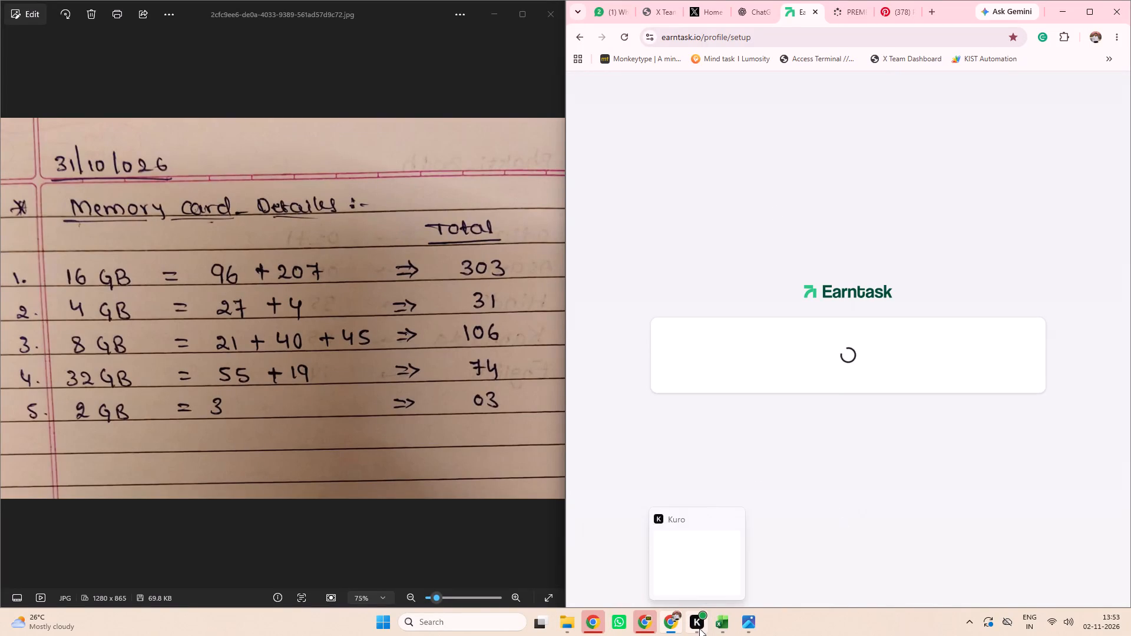
In the Excel count report, fill the quantity cells of the 2, 4, 8, 16 and 32 GB memory card rows with green.
left_click(686, 587)
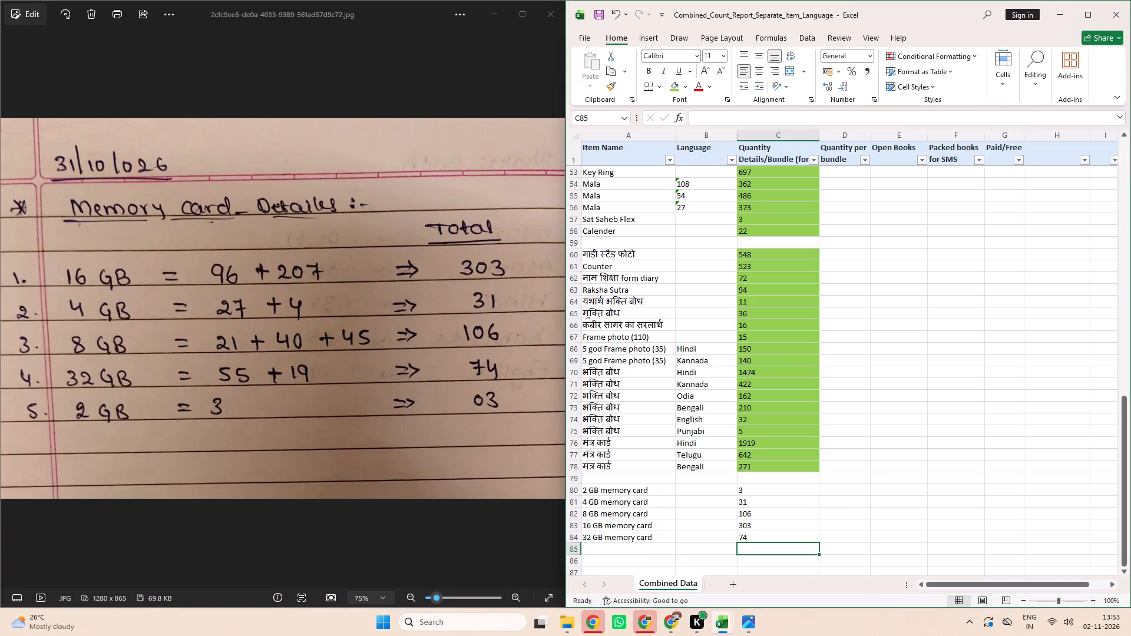
scroll(712, 501, "down", 1)
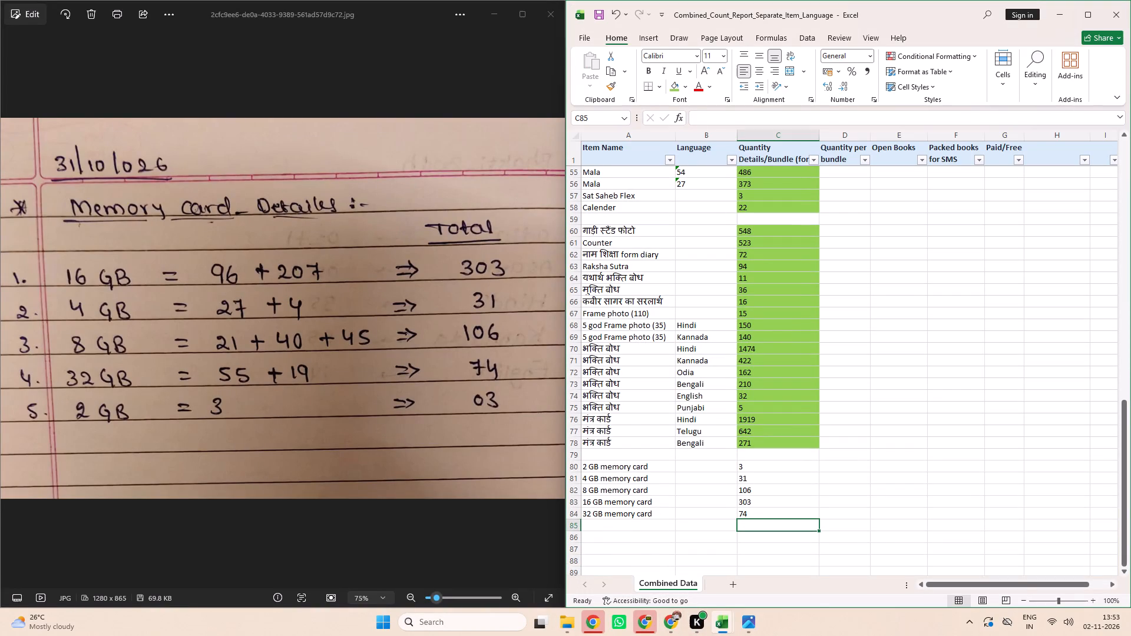
left_click_drag(745, 467, 748, 512)
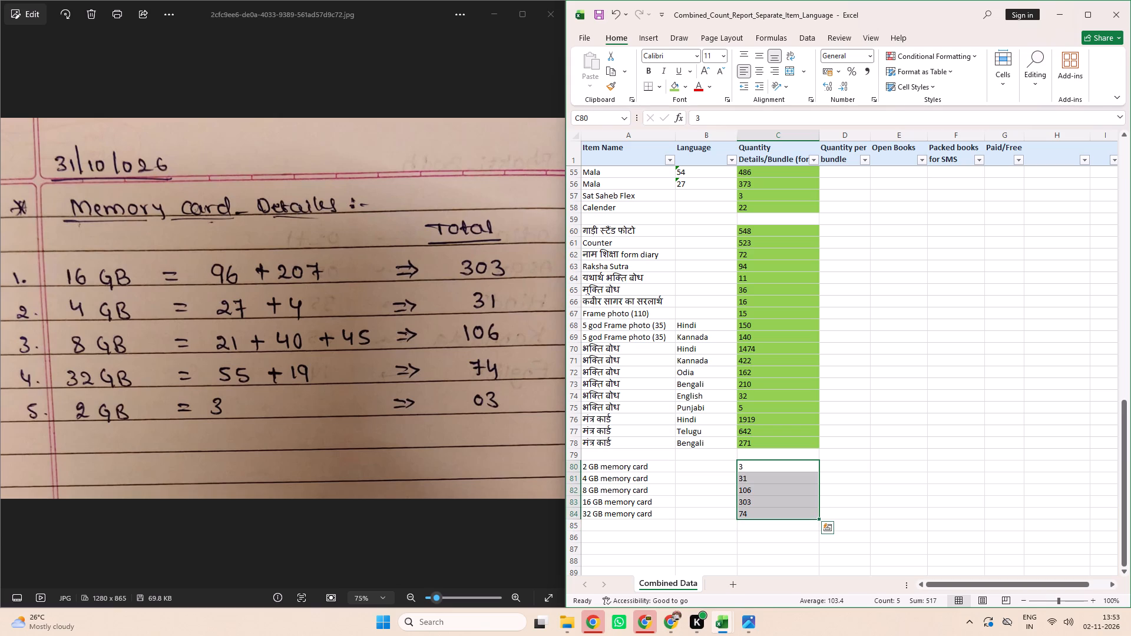
left_click(676, 93)
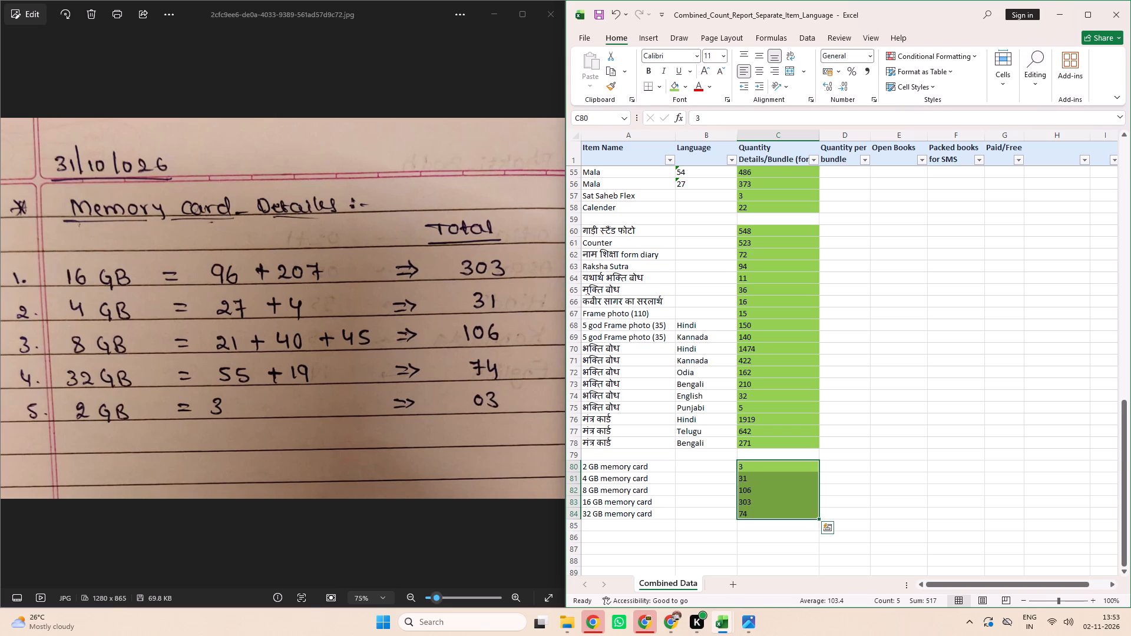
left_click(706, 463)
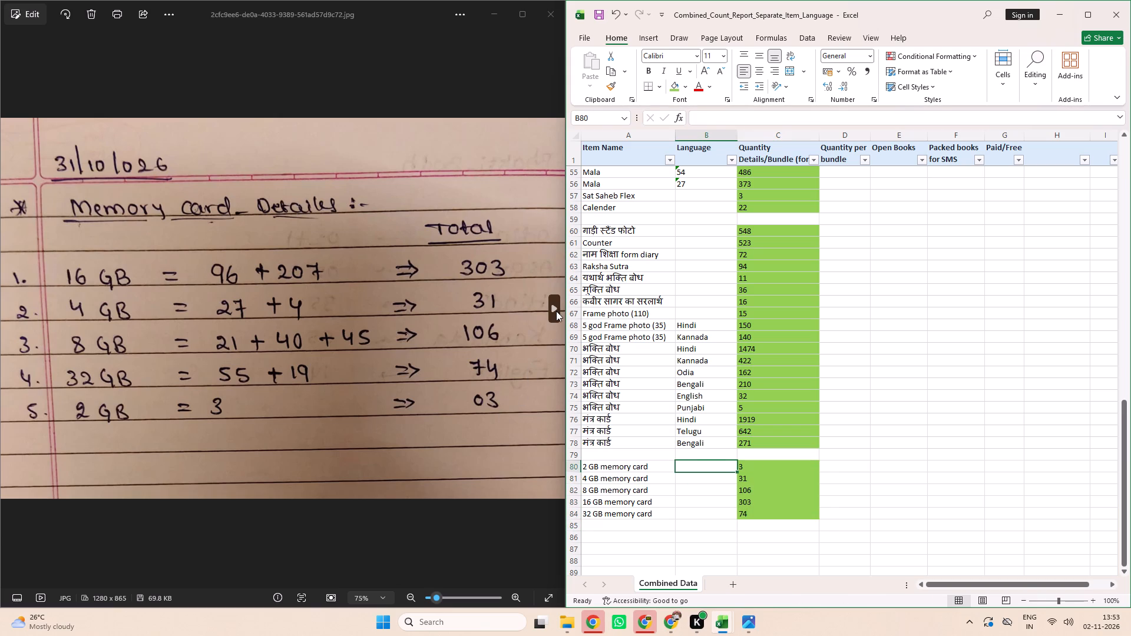
Switch to the photo viewer, look through the handwritten inventory pages and bring up the Namdan Samagri Books List page.
left_click(556, 311)
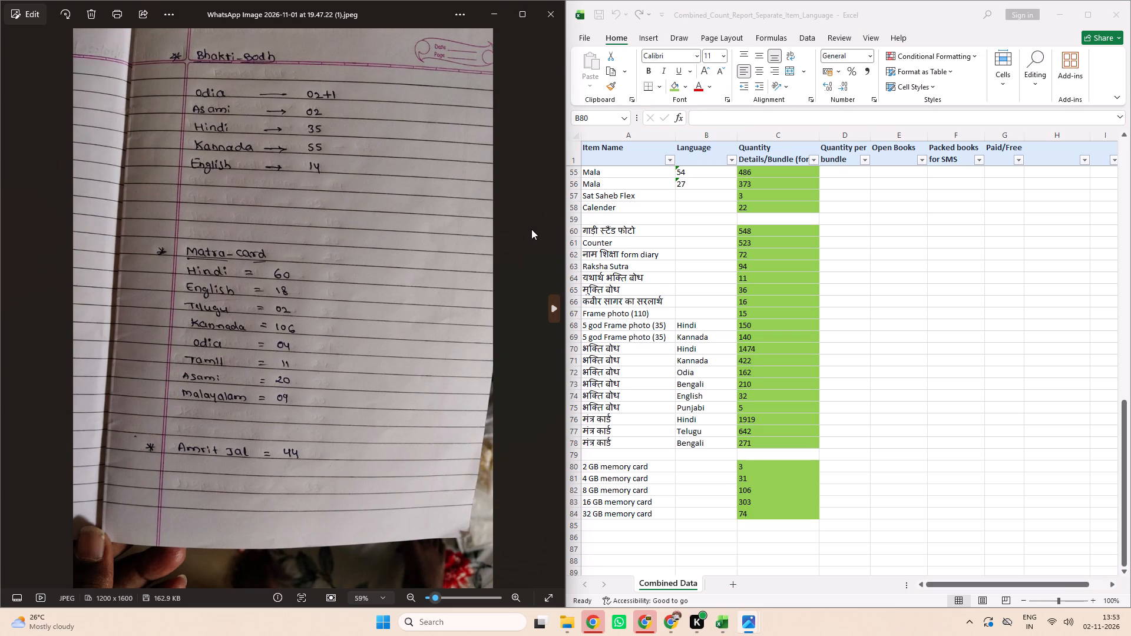
left_click(555, 303)
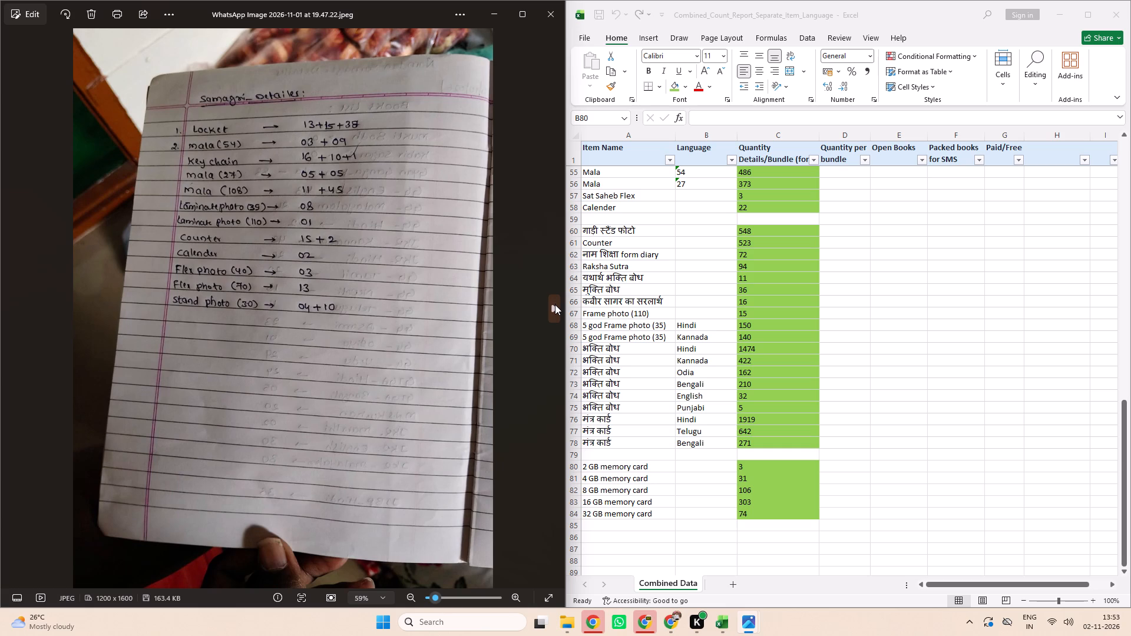
left_click(554, 307)
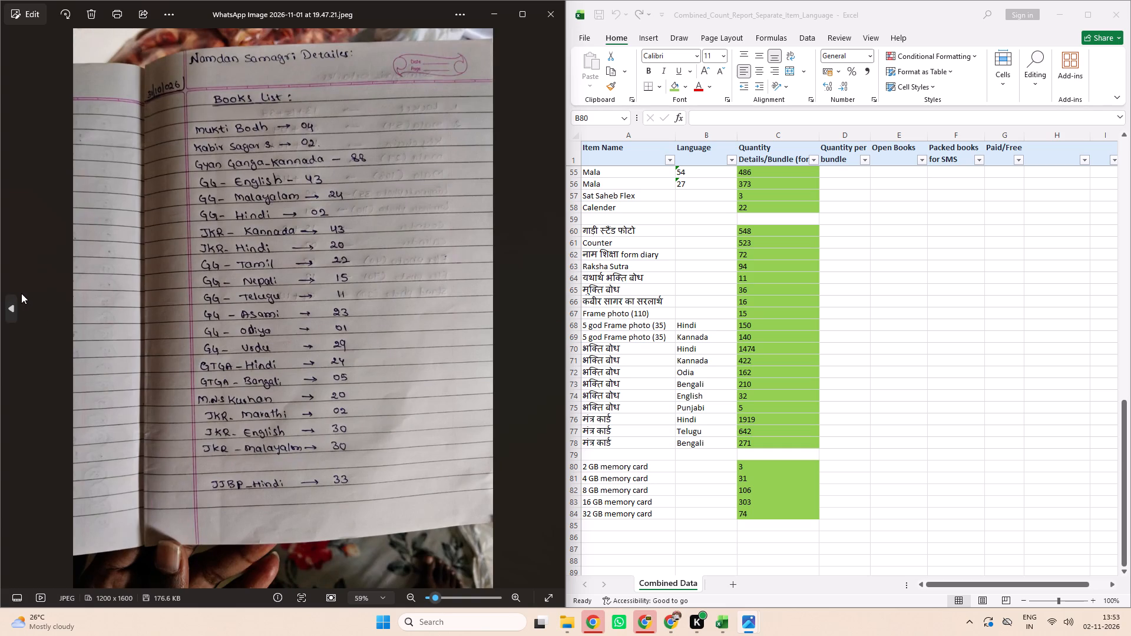
double_click(12, 315)
left_click(12, 315)
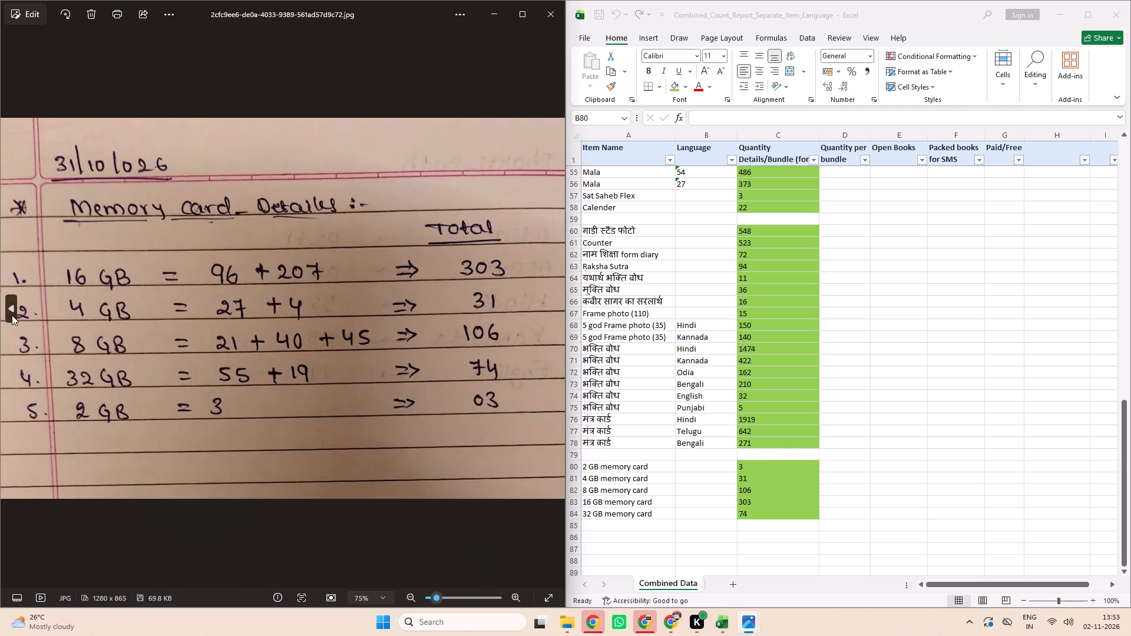
triple_click(556, 304)
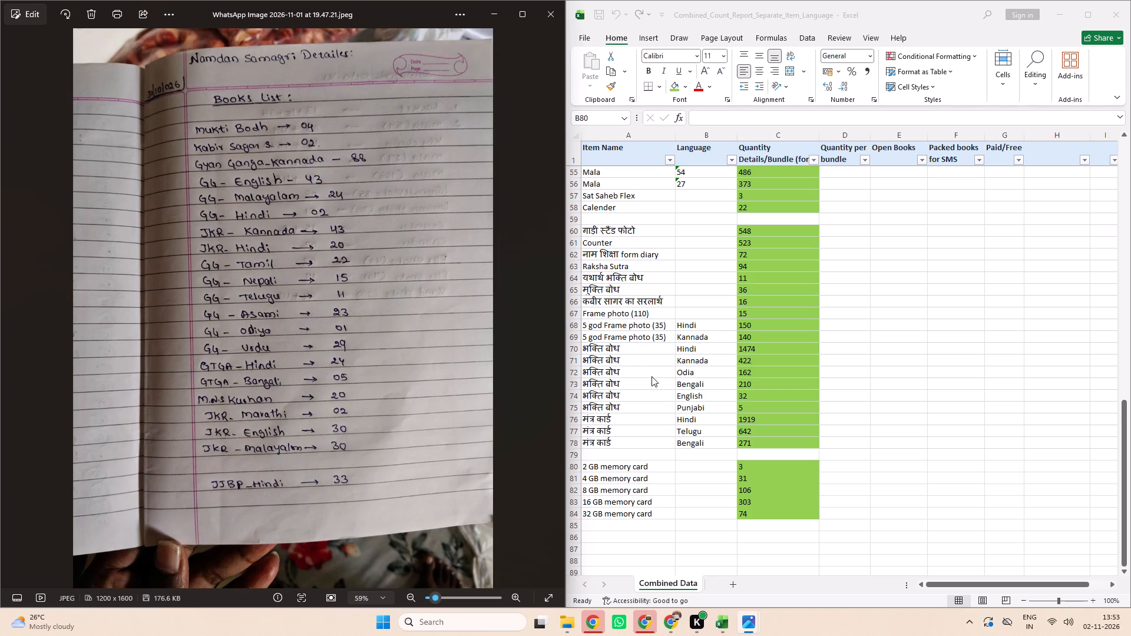
Back in the Excel count report, set the मुक्ति बोध quantity to 40.
scroll(664, 385, "up", 2)
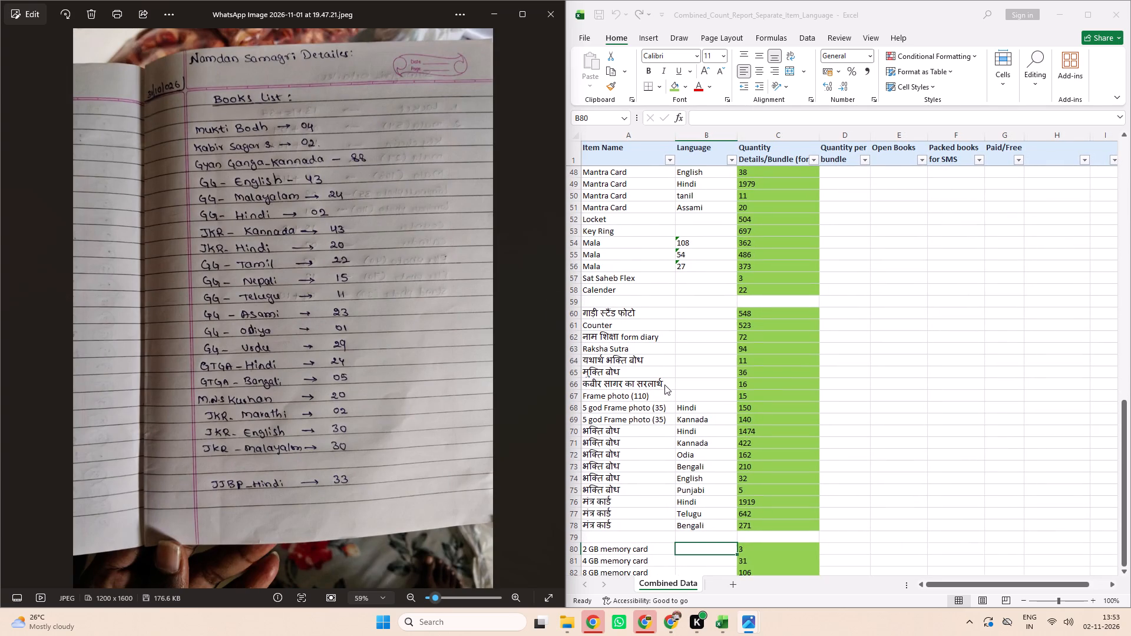
scroll(683, 392, "up", 1)
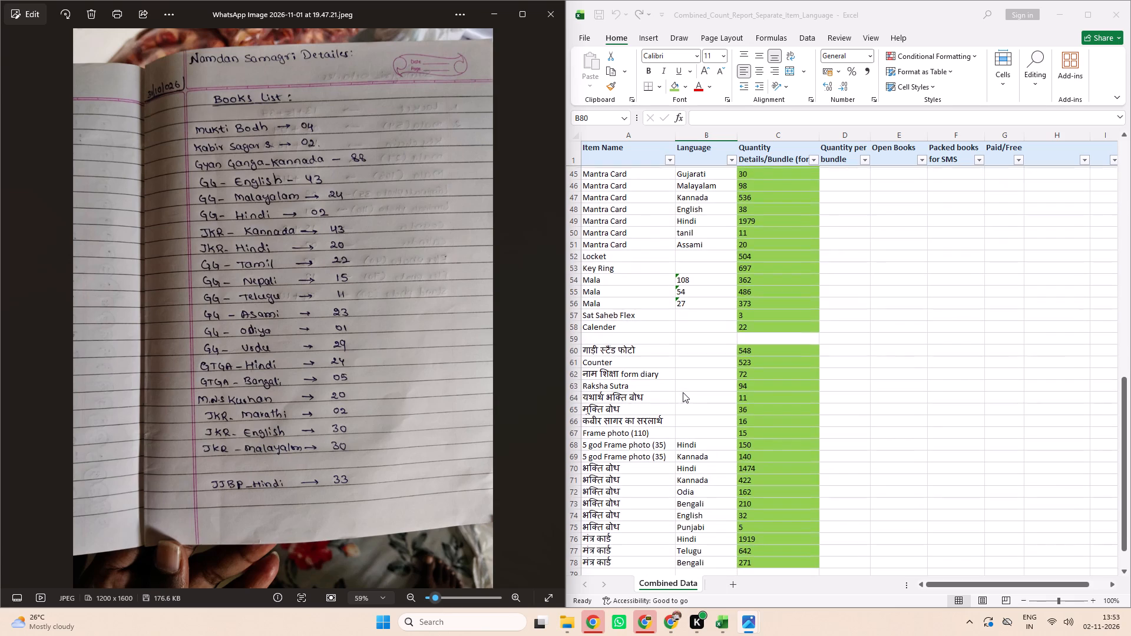
left_click(739, 405)
left_click(751, 408)
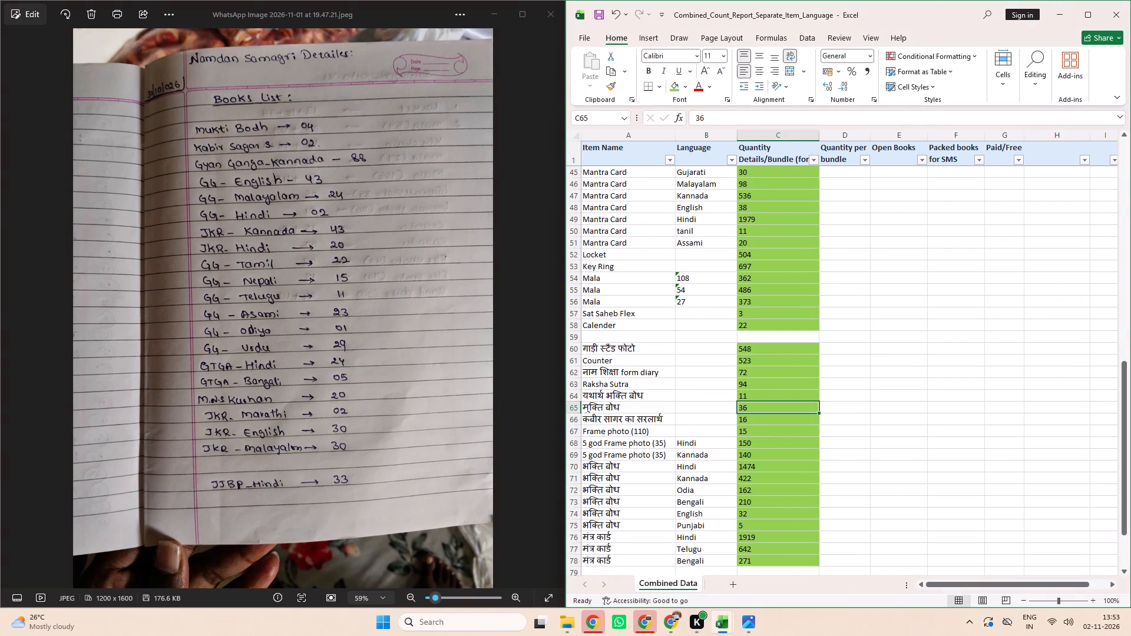
type("40")
key("Return")
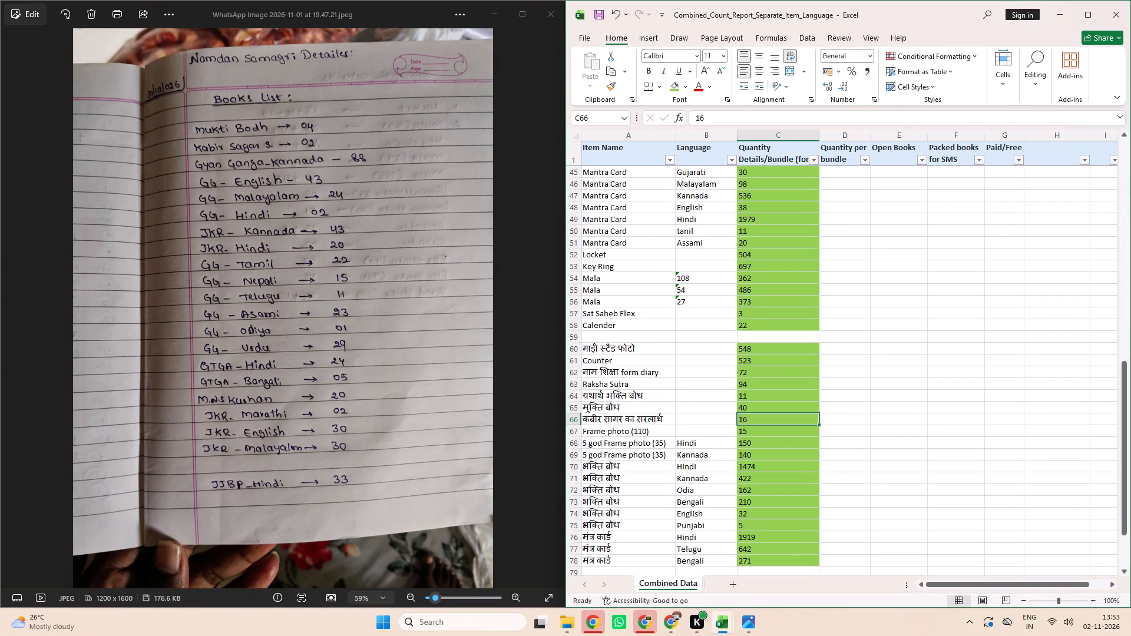
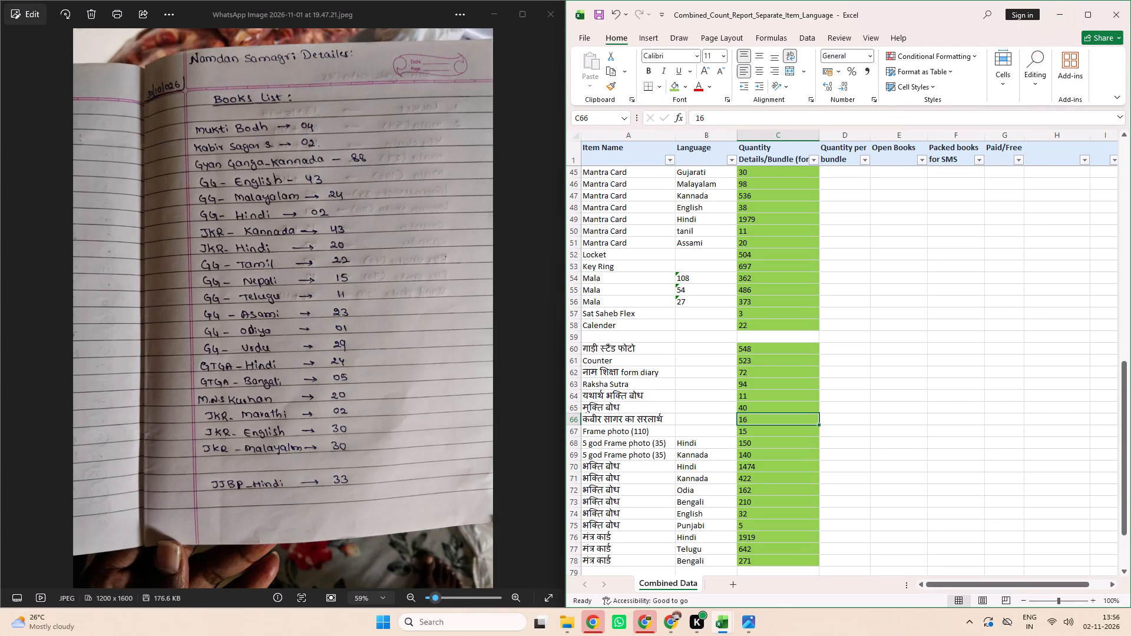
Set the quantity of कबीर सागर का सरलार्थ to 18.
left_click(810, 380)
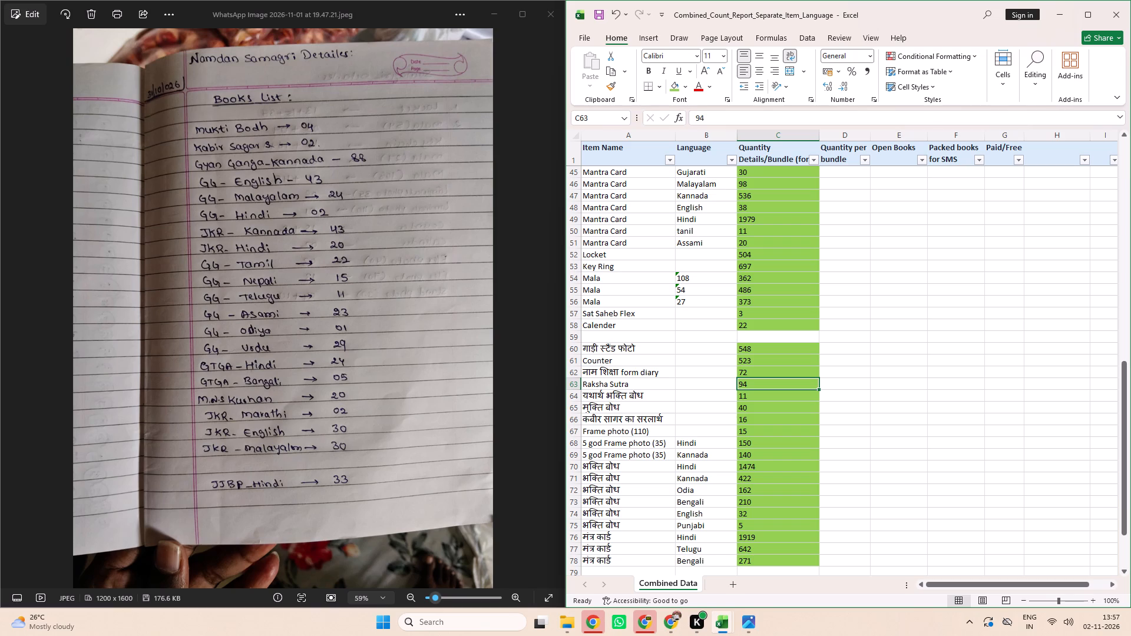
left_click(755, 416)
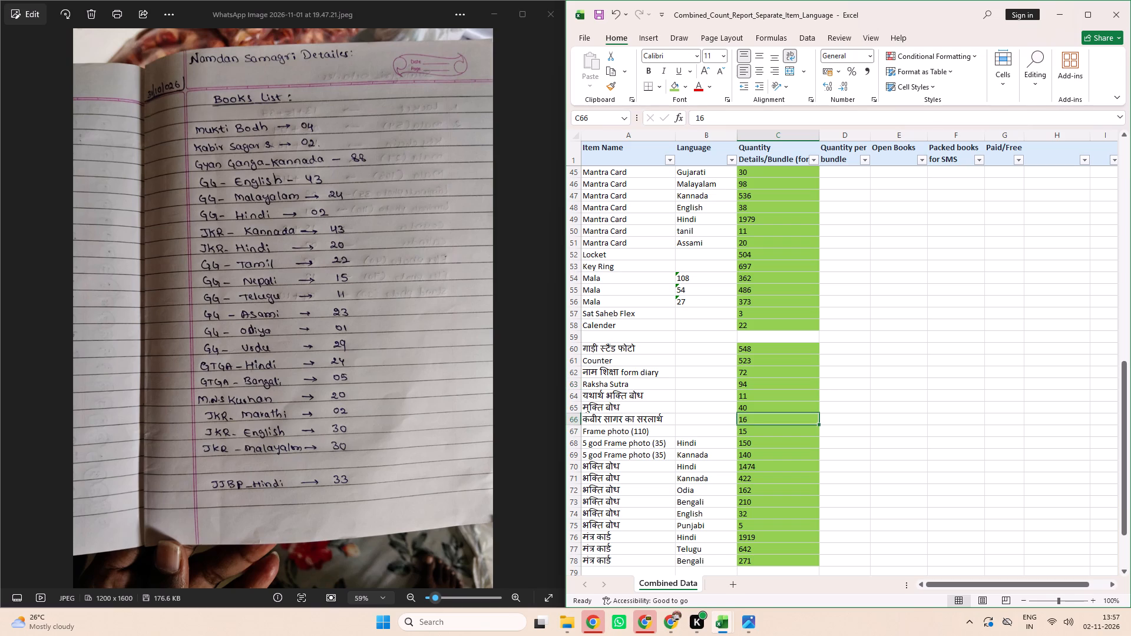
type("18")
key("Return")
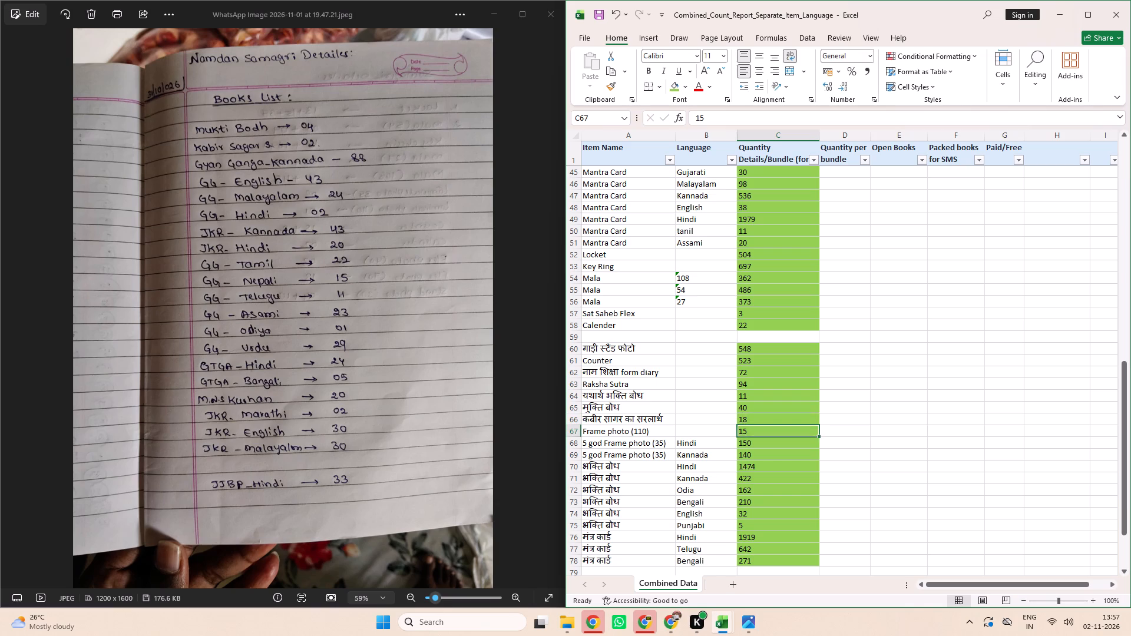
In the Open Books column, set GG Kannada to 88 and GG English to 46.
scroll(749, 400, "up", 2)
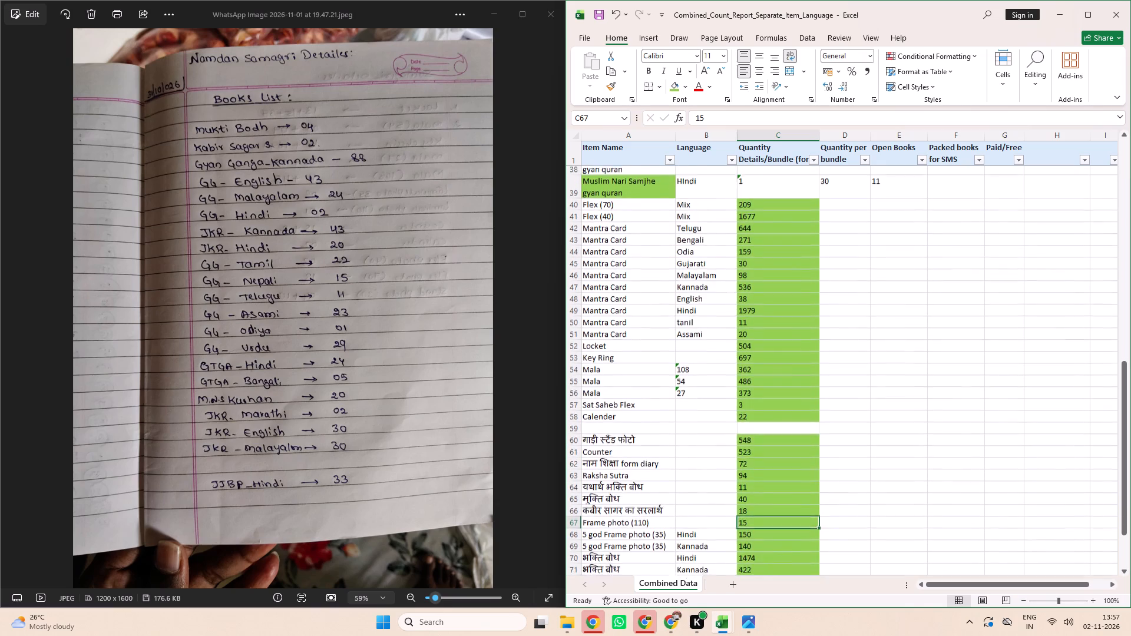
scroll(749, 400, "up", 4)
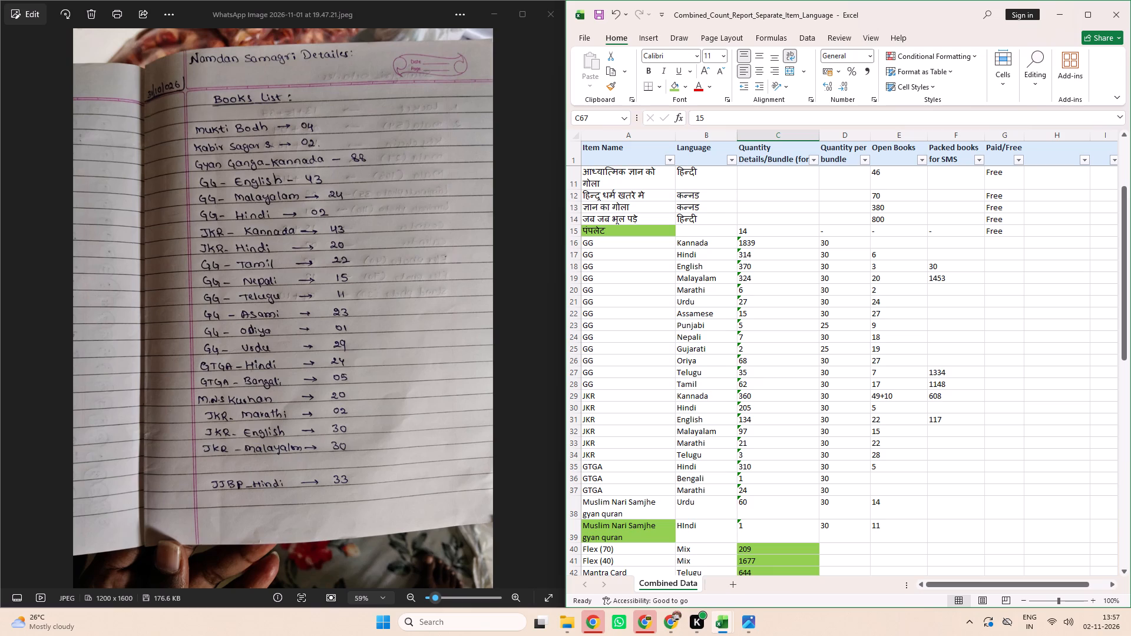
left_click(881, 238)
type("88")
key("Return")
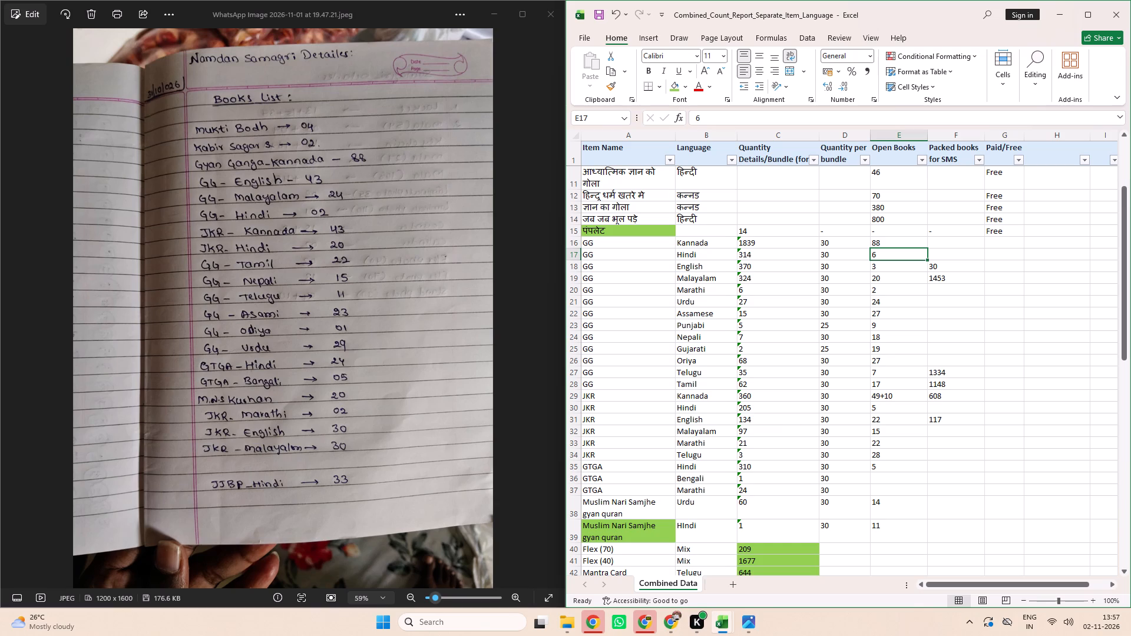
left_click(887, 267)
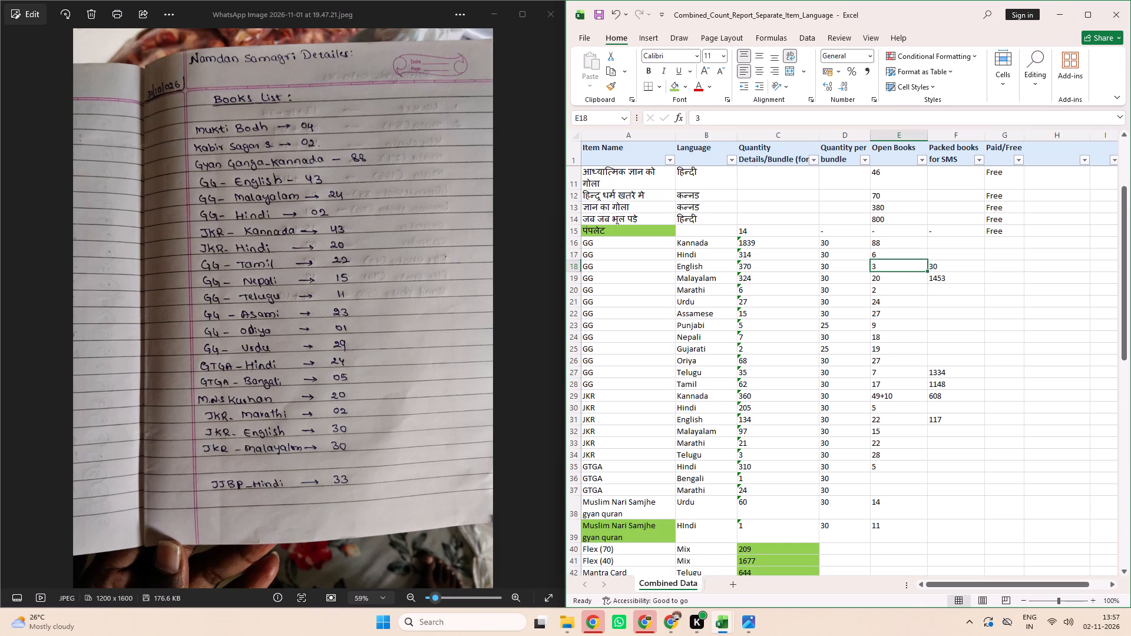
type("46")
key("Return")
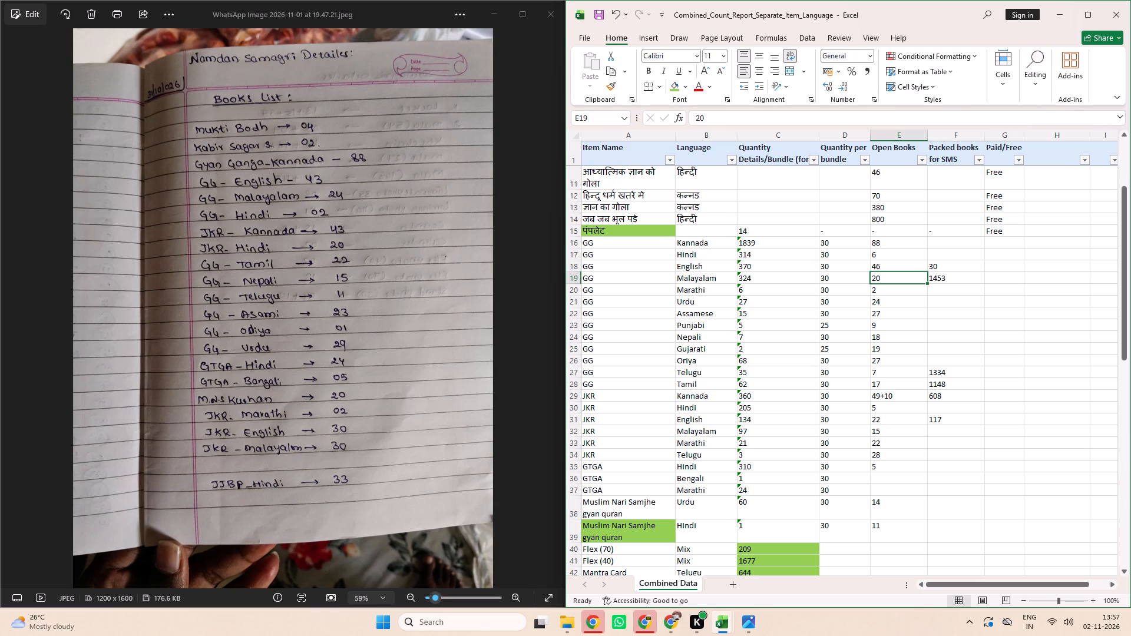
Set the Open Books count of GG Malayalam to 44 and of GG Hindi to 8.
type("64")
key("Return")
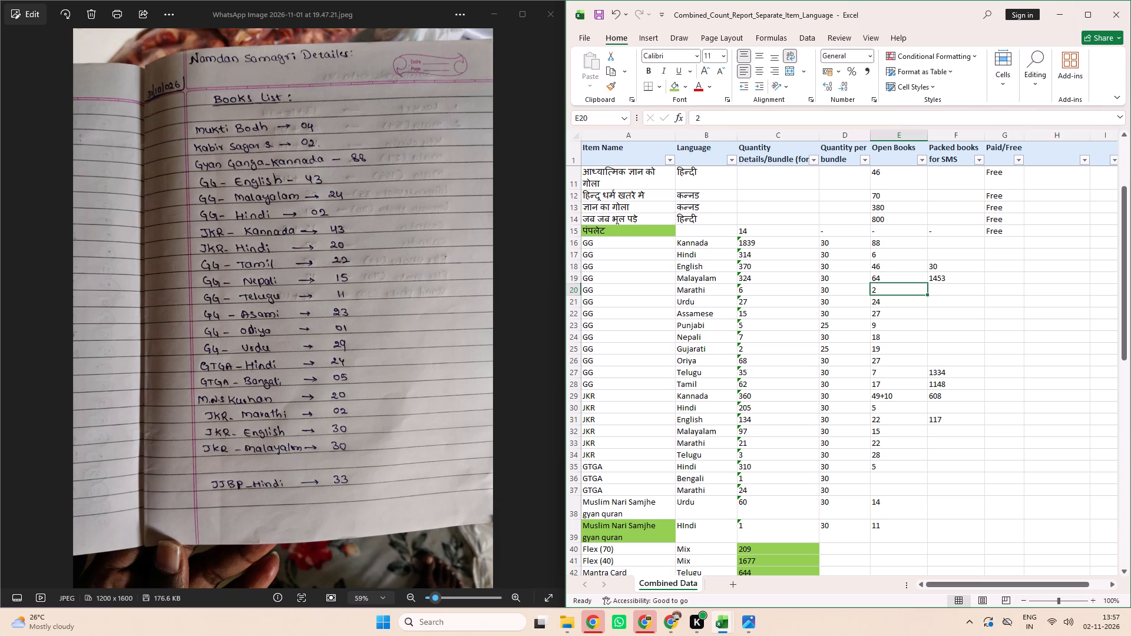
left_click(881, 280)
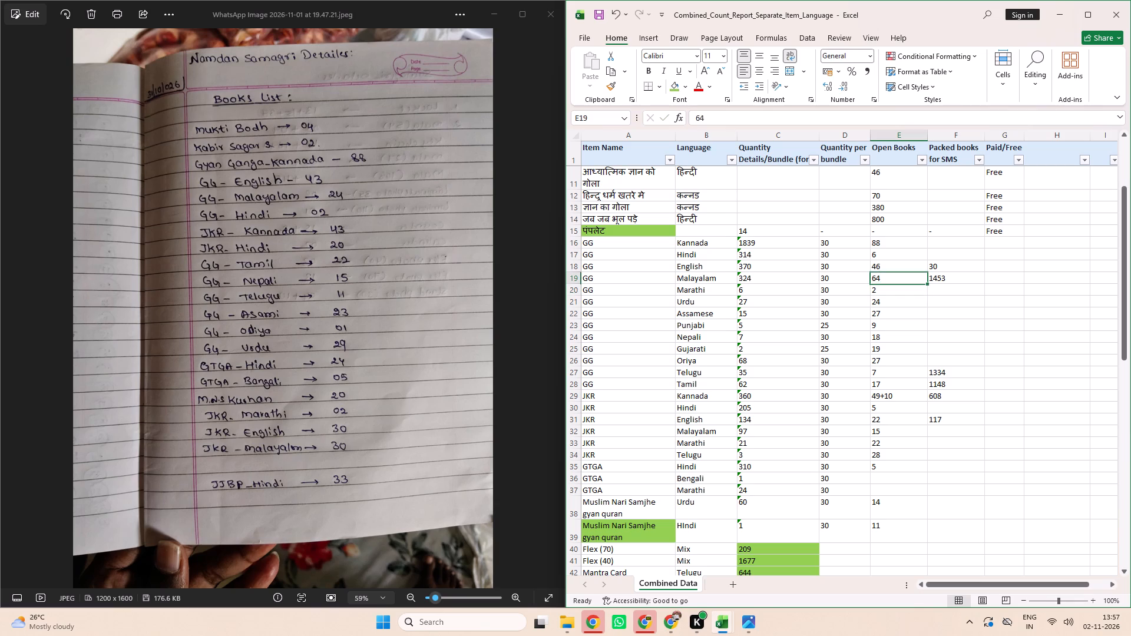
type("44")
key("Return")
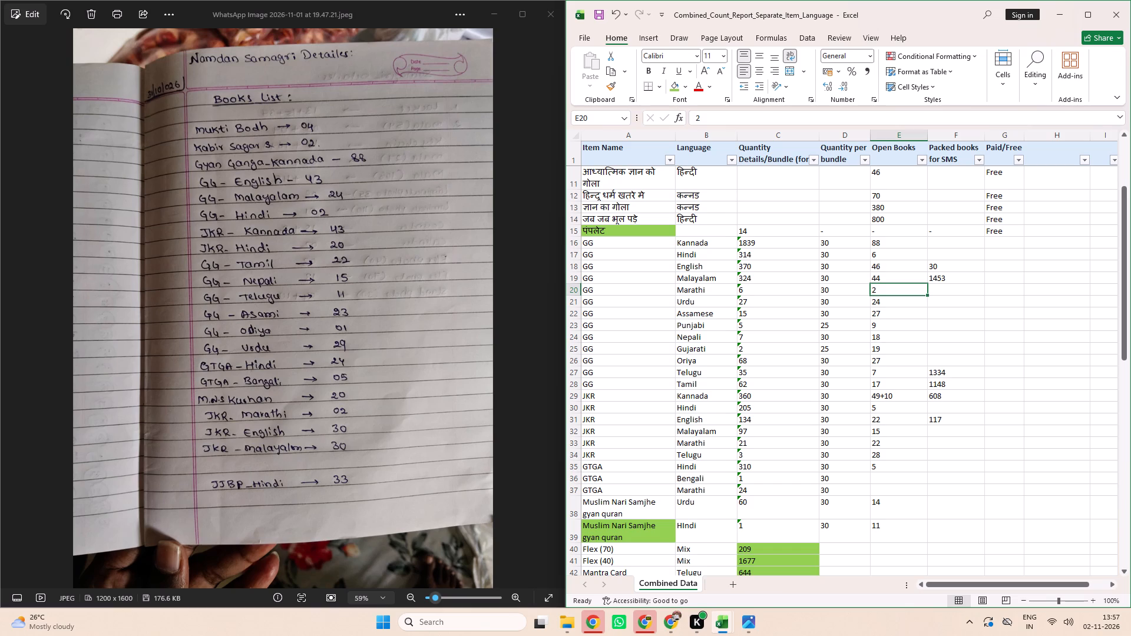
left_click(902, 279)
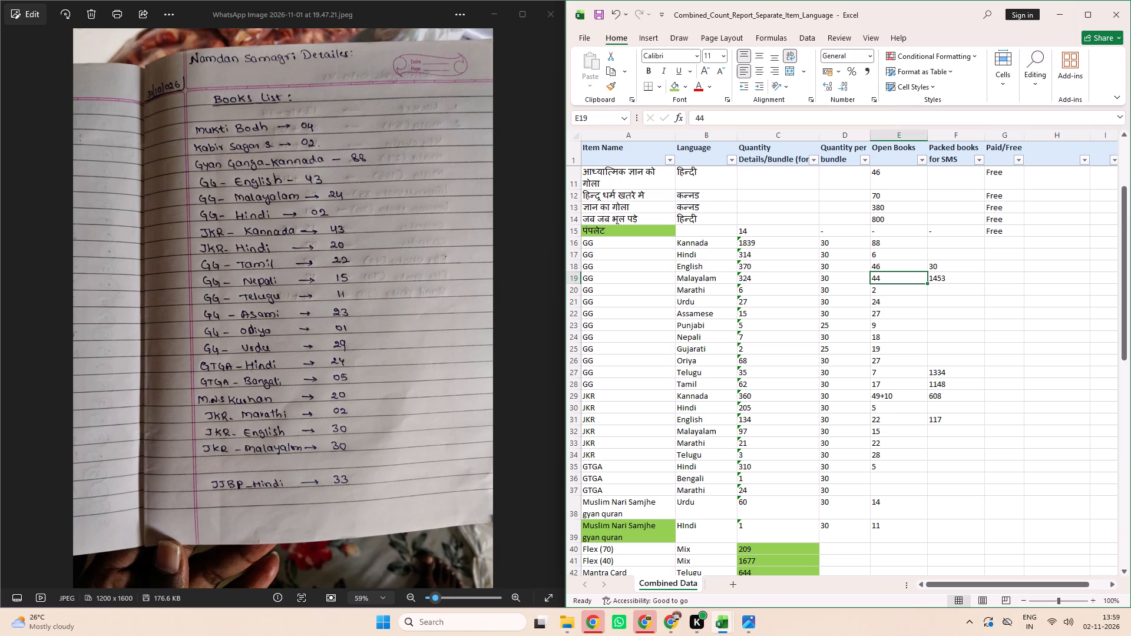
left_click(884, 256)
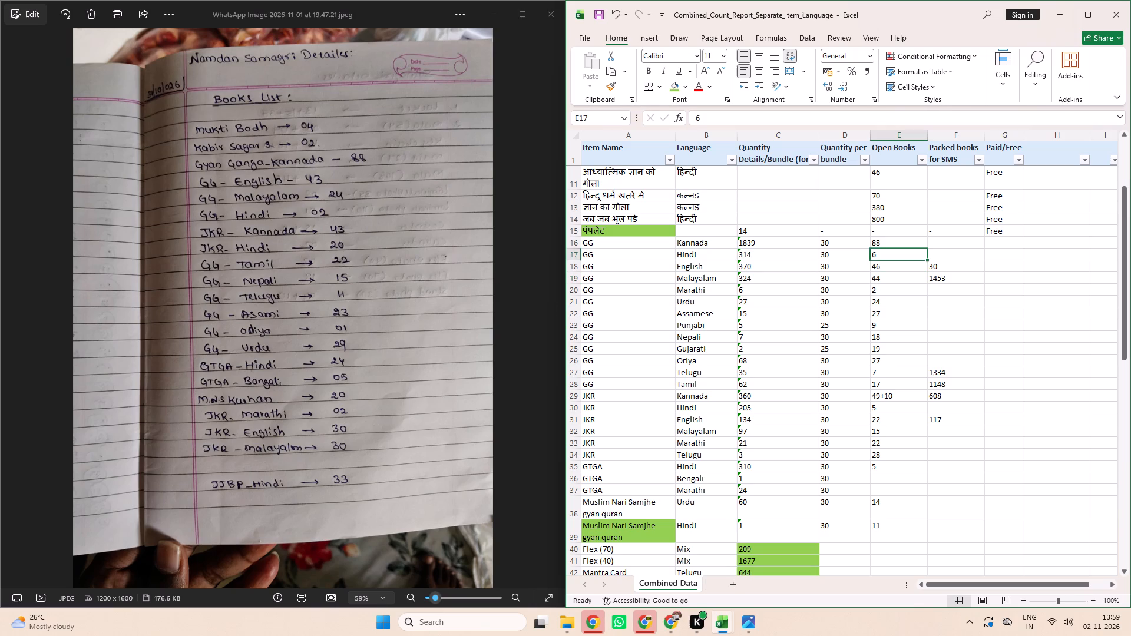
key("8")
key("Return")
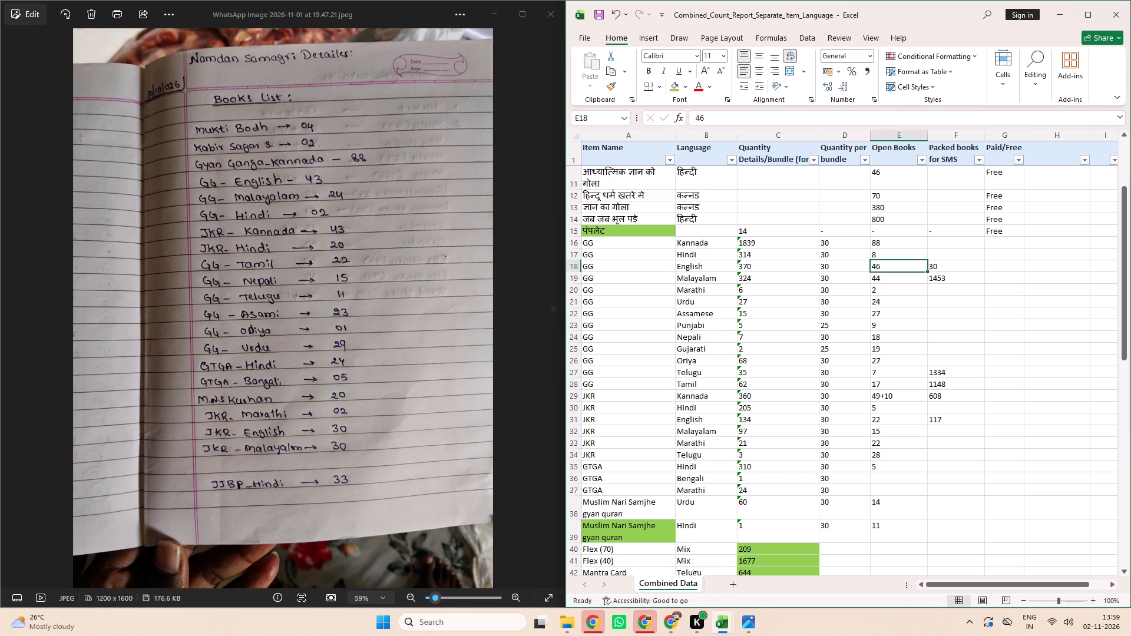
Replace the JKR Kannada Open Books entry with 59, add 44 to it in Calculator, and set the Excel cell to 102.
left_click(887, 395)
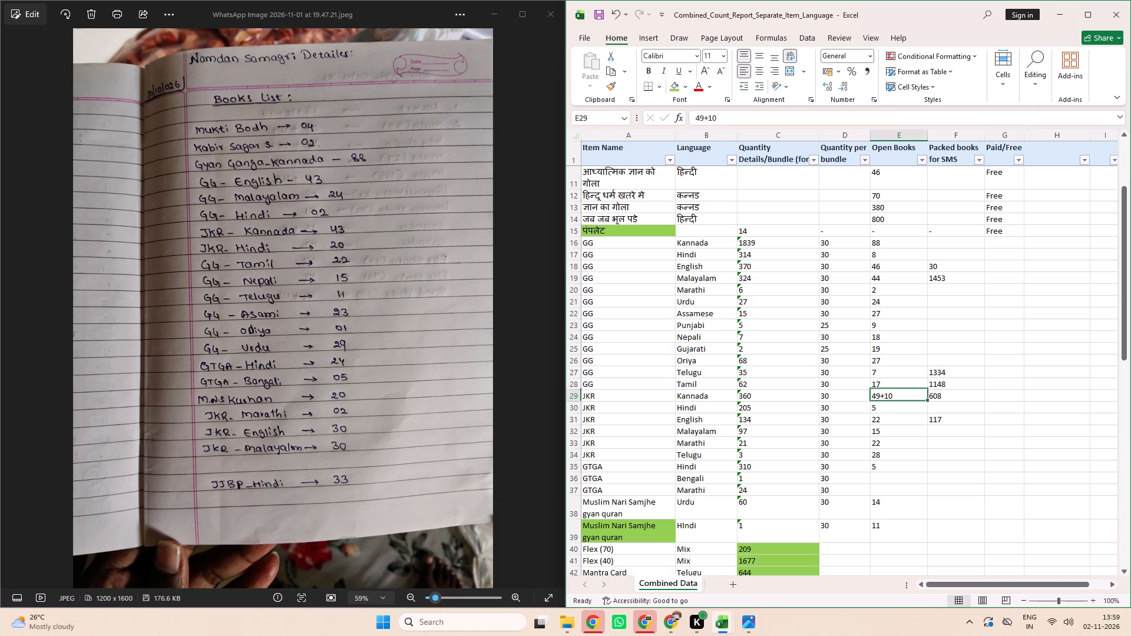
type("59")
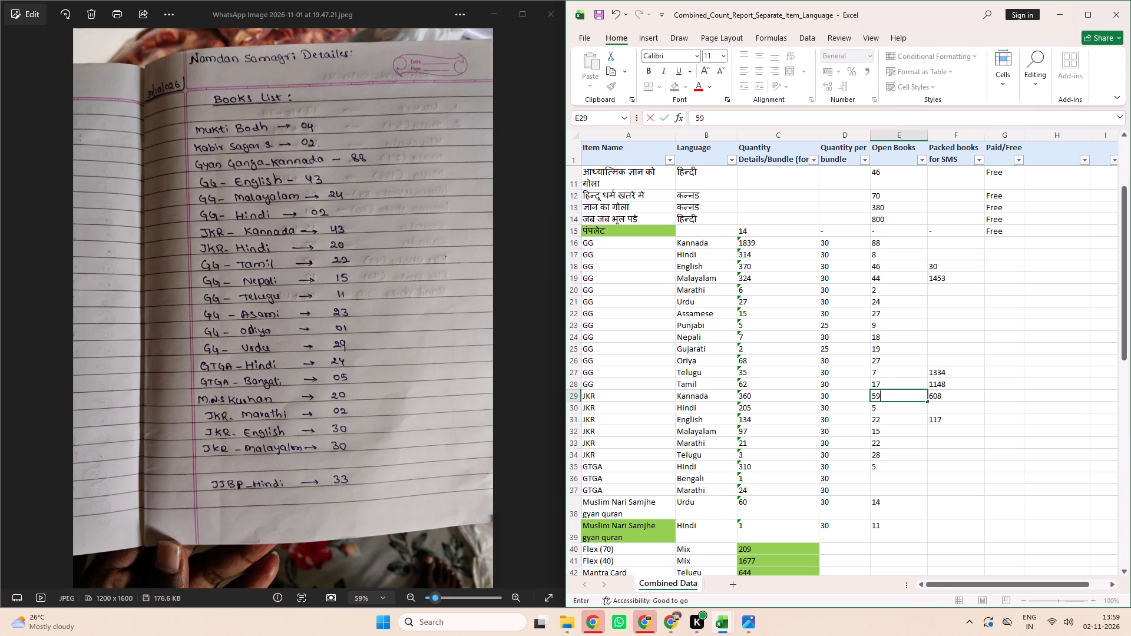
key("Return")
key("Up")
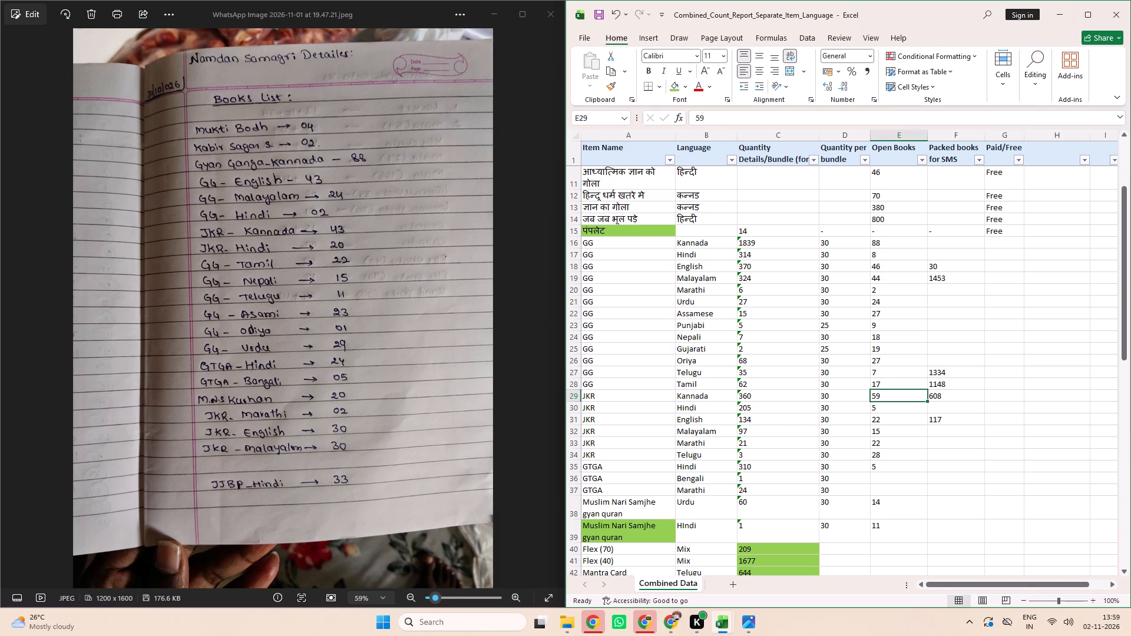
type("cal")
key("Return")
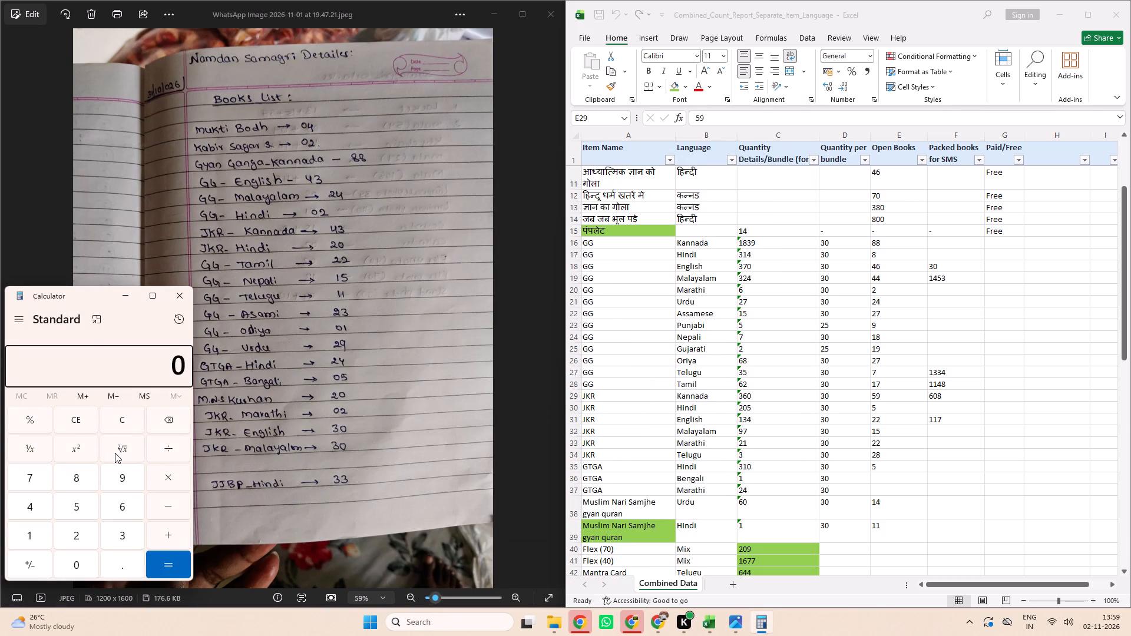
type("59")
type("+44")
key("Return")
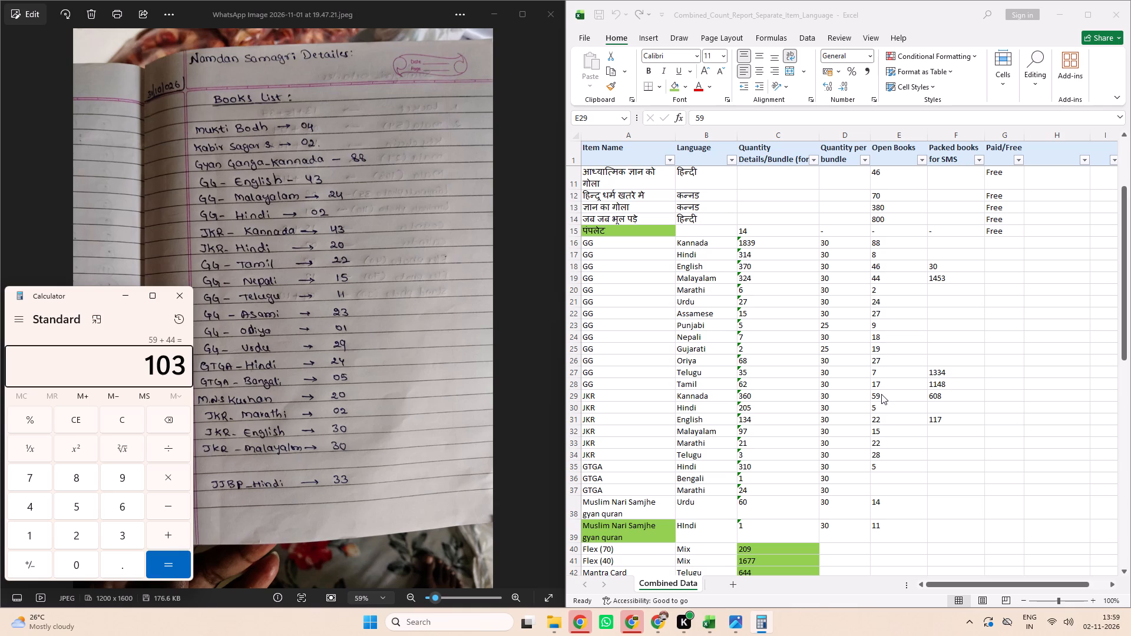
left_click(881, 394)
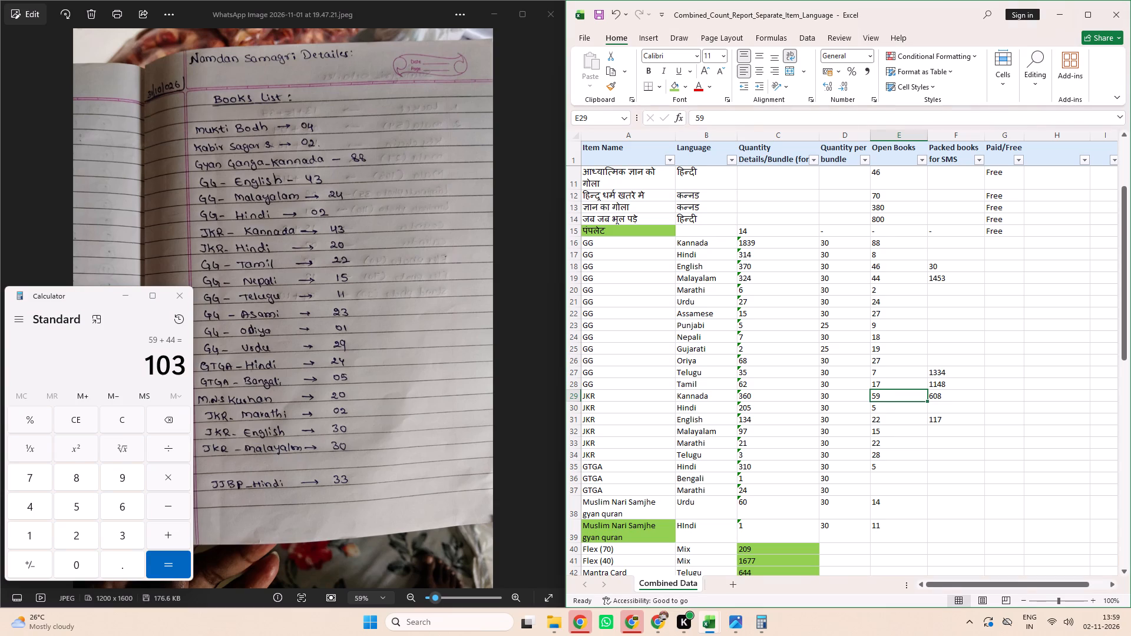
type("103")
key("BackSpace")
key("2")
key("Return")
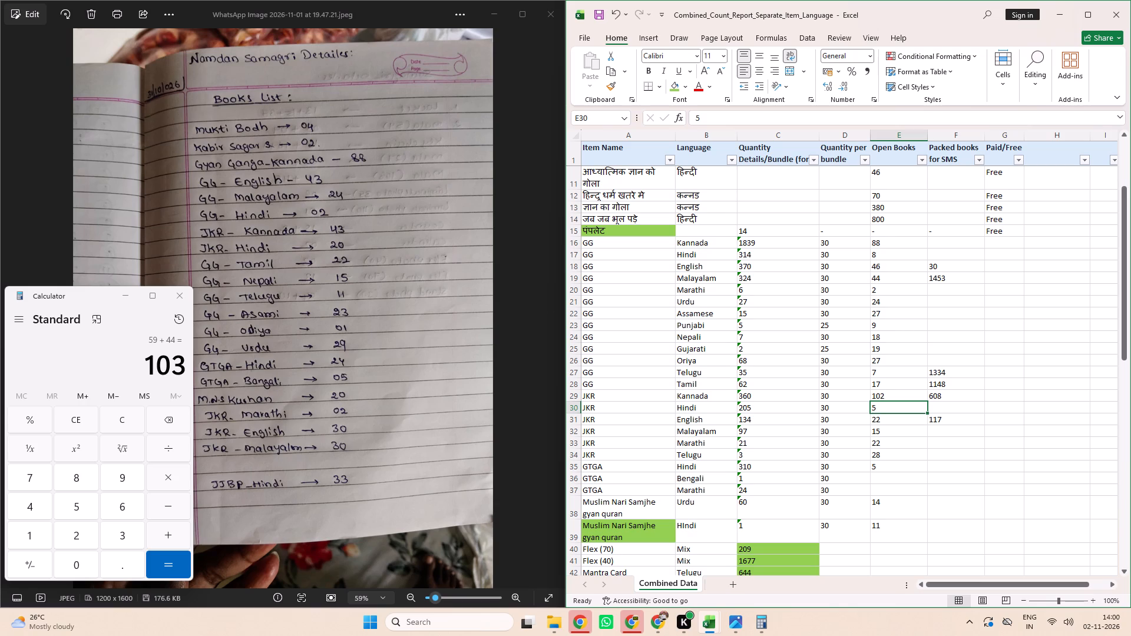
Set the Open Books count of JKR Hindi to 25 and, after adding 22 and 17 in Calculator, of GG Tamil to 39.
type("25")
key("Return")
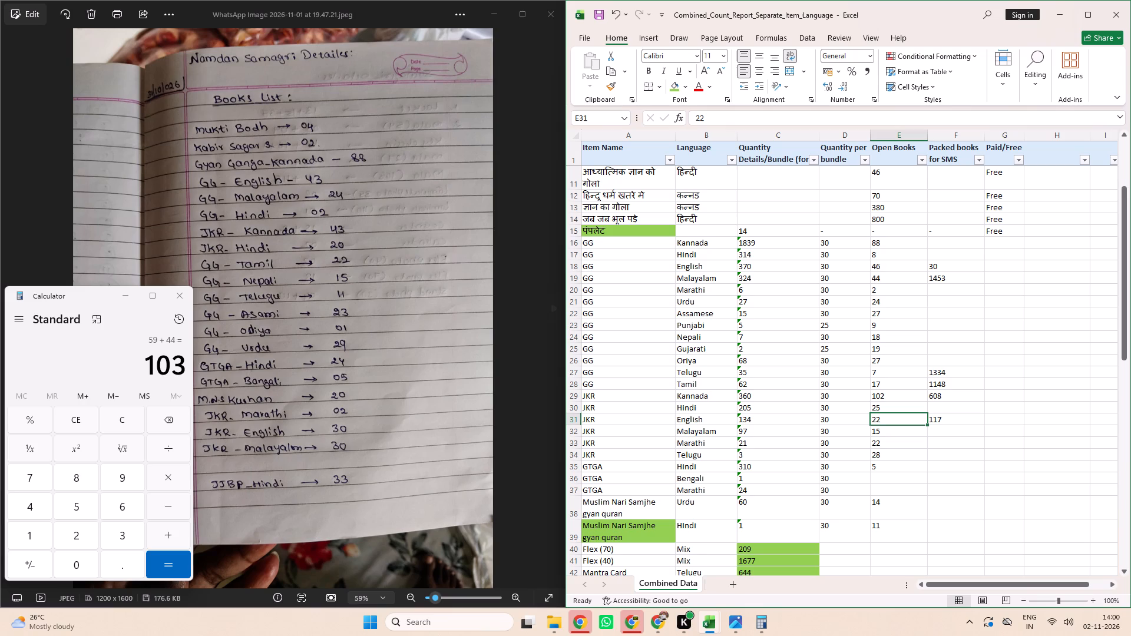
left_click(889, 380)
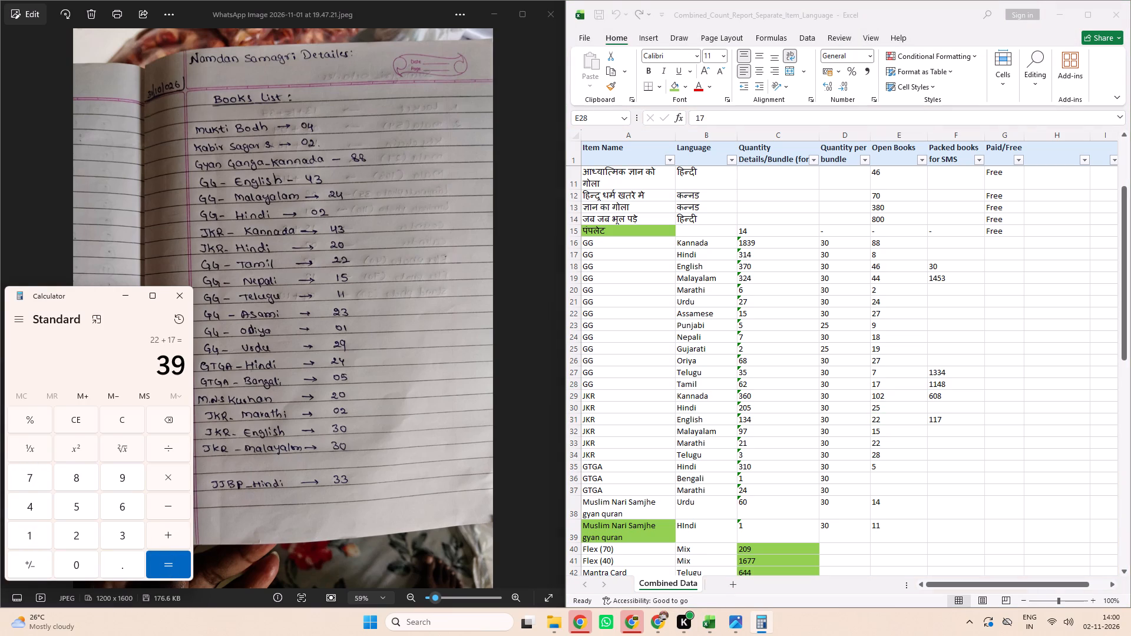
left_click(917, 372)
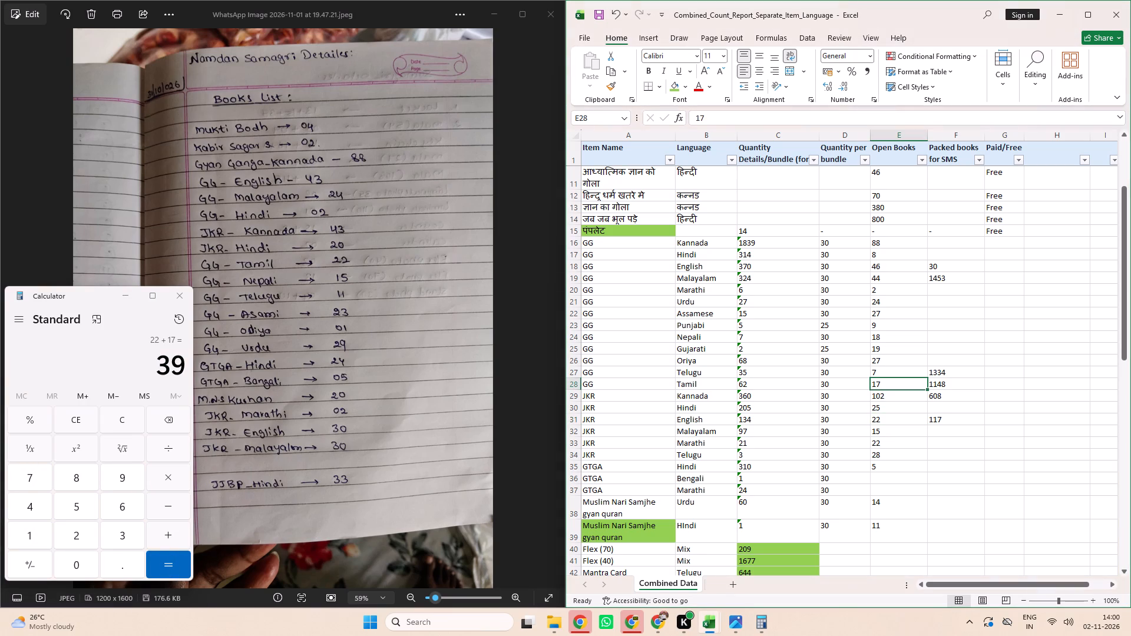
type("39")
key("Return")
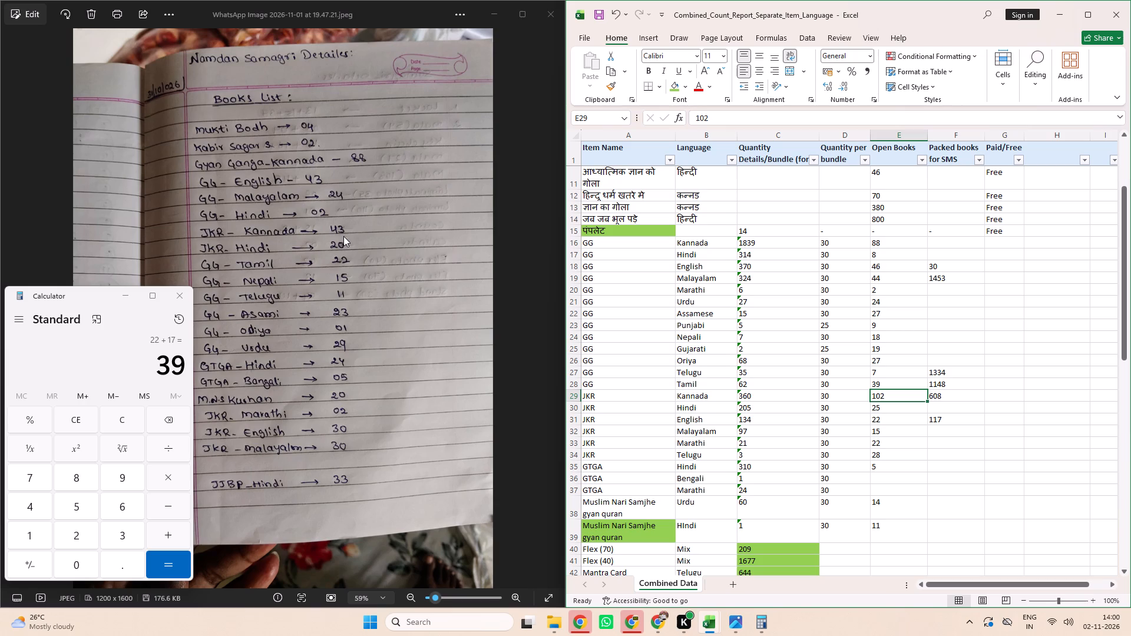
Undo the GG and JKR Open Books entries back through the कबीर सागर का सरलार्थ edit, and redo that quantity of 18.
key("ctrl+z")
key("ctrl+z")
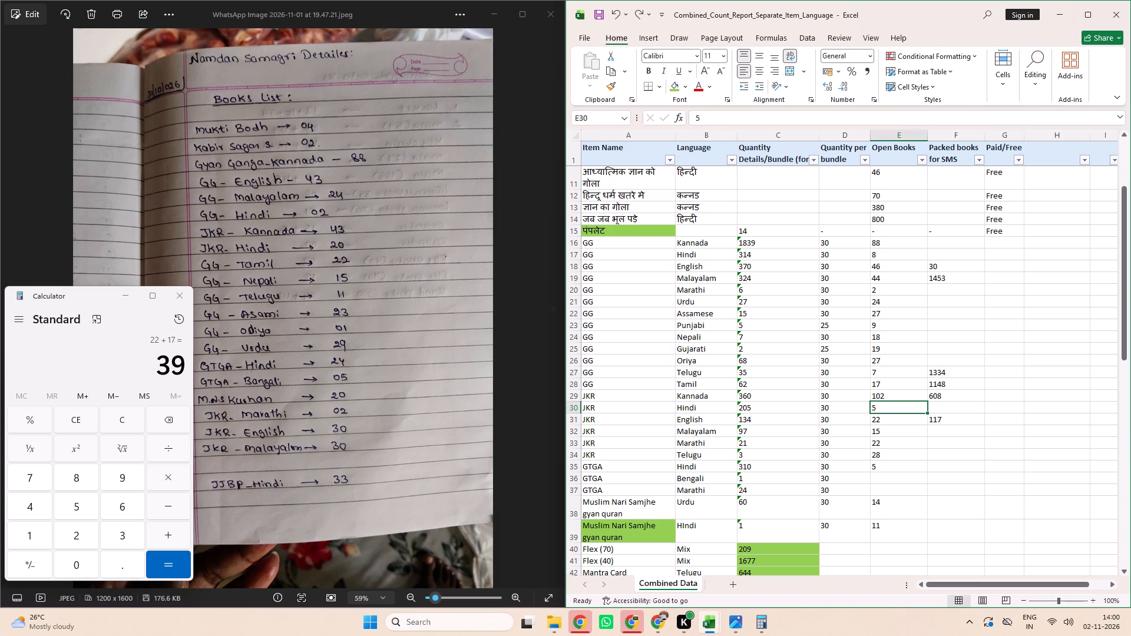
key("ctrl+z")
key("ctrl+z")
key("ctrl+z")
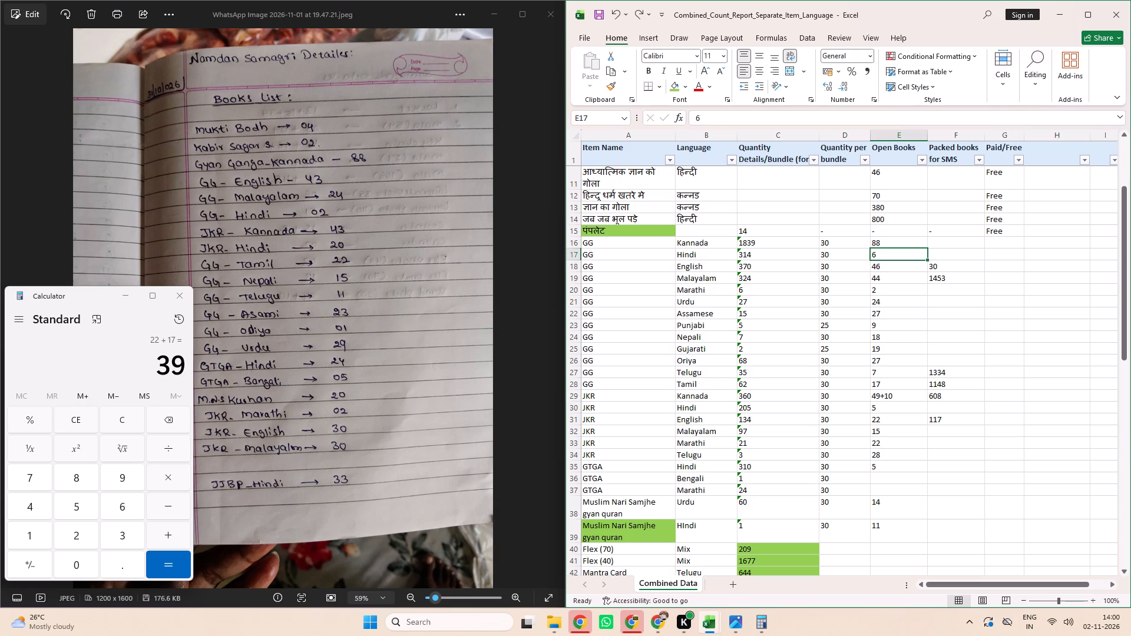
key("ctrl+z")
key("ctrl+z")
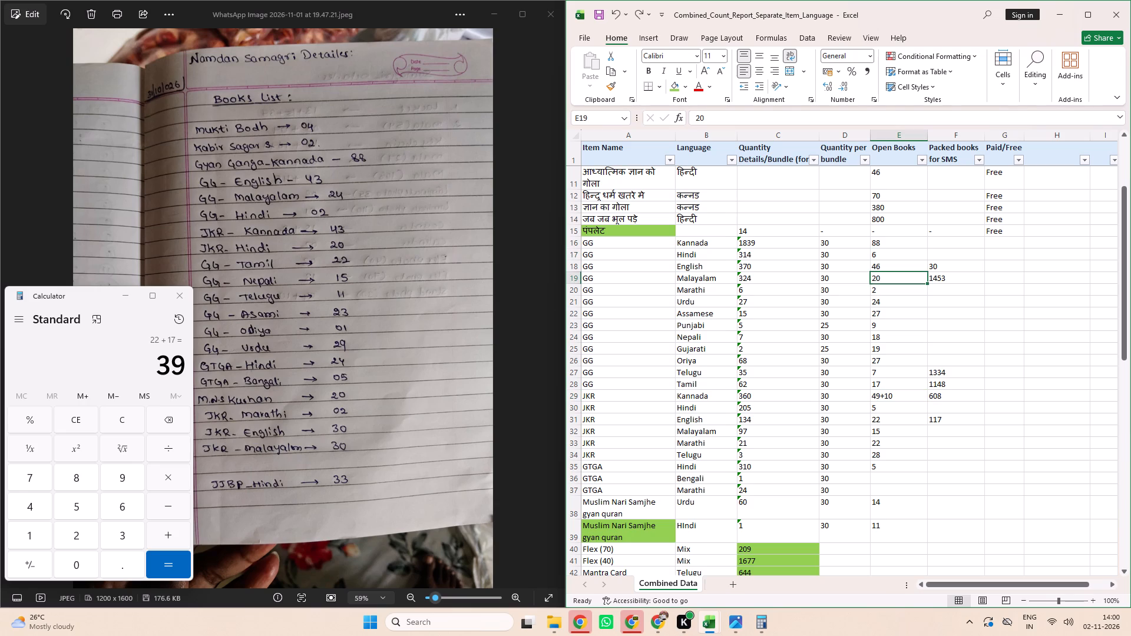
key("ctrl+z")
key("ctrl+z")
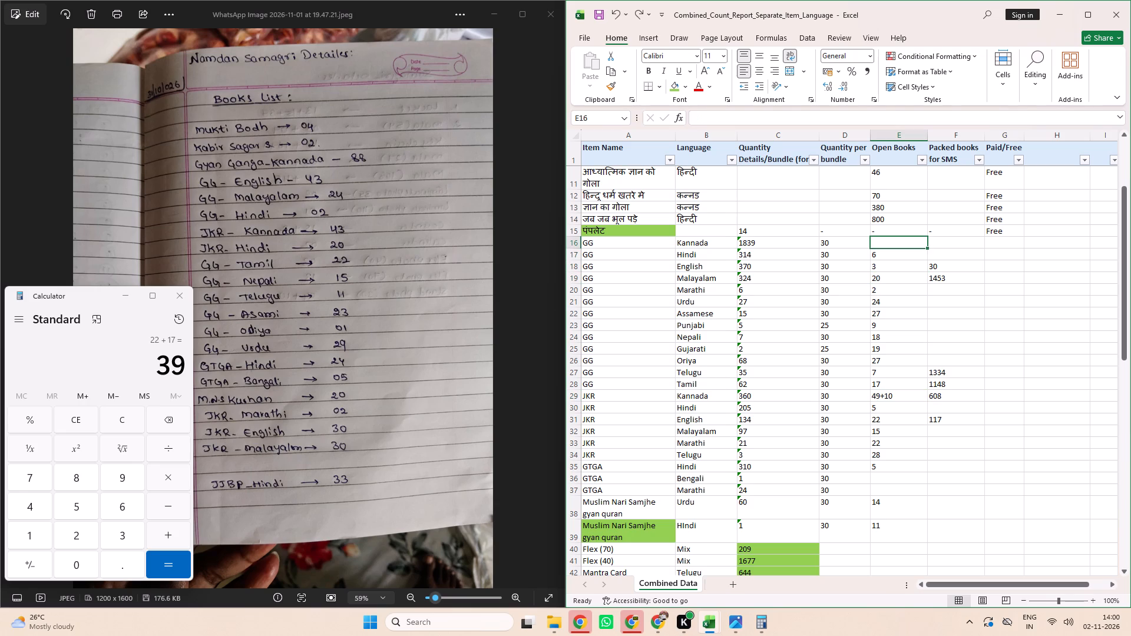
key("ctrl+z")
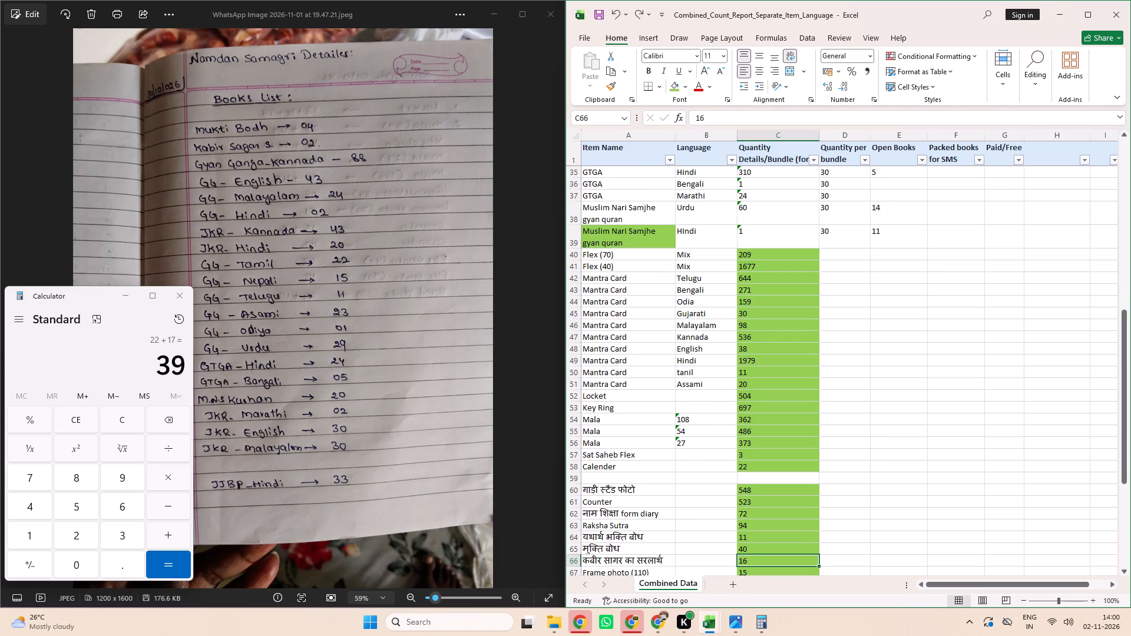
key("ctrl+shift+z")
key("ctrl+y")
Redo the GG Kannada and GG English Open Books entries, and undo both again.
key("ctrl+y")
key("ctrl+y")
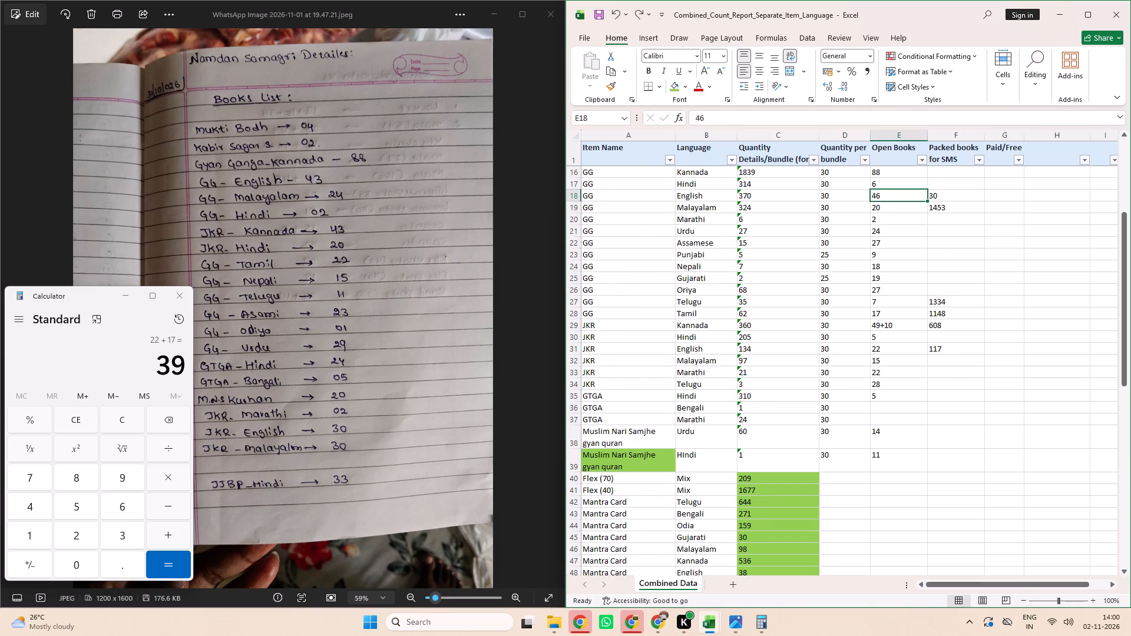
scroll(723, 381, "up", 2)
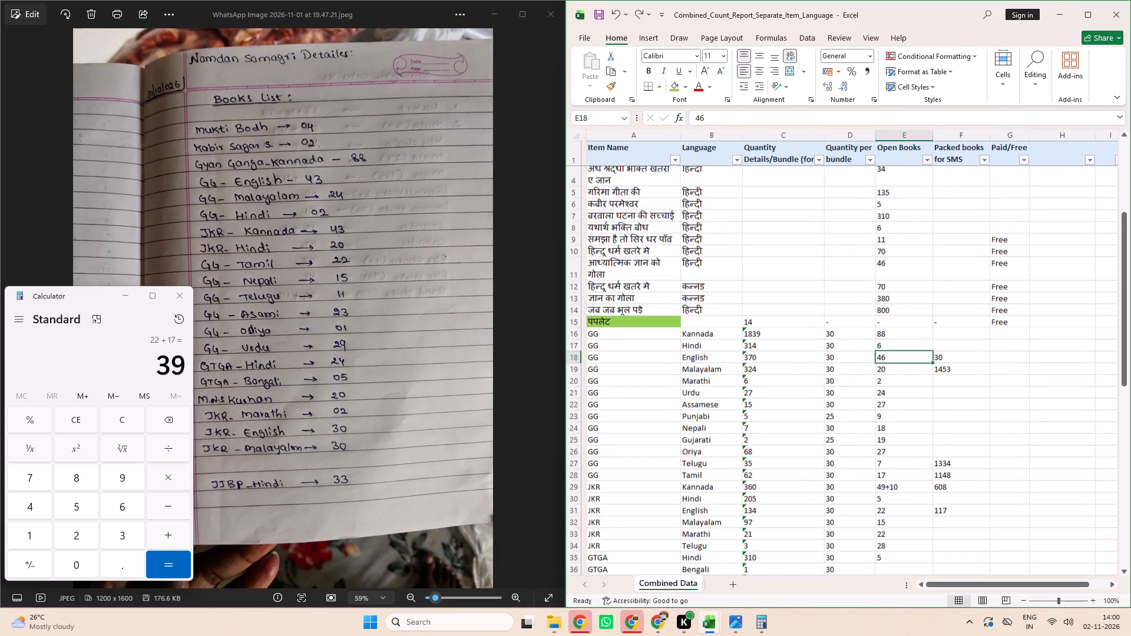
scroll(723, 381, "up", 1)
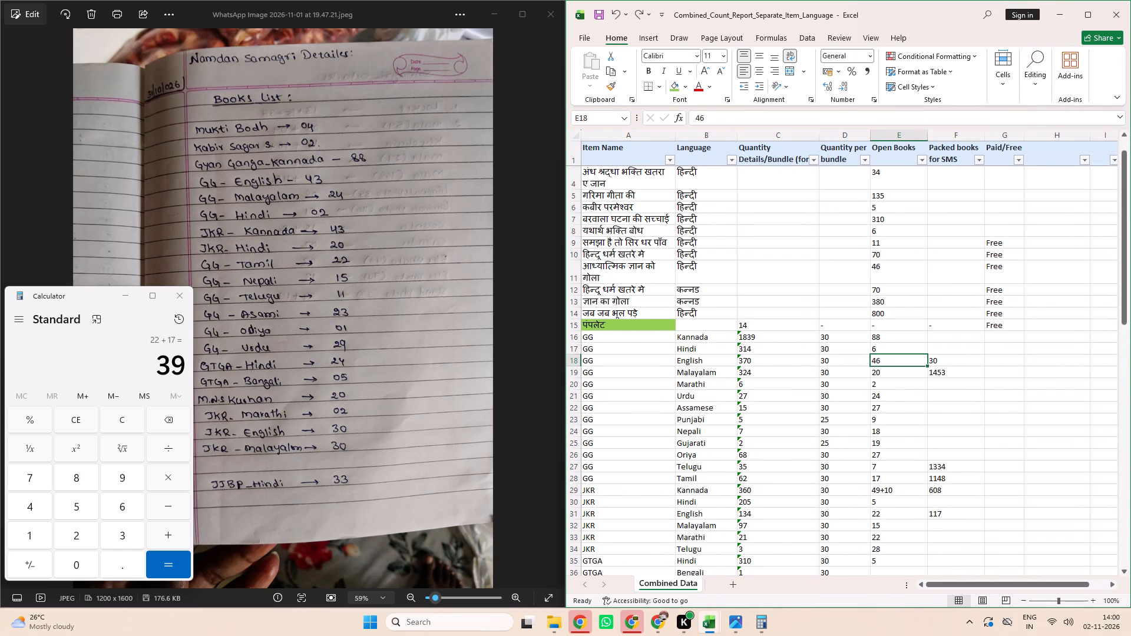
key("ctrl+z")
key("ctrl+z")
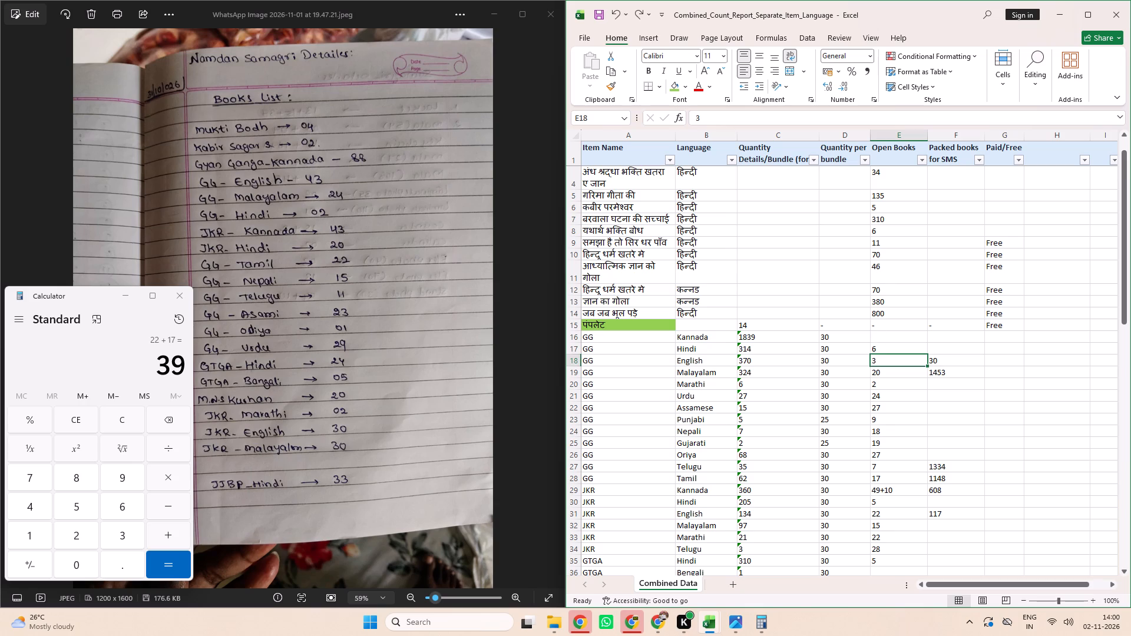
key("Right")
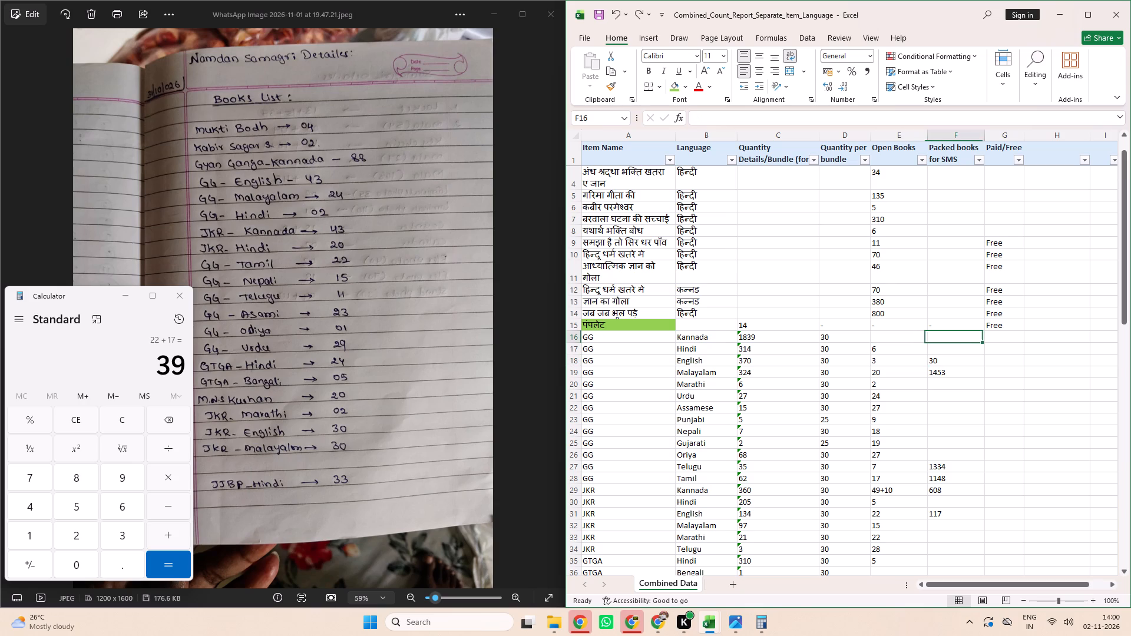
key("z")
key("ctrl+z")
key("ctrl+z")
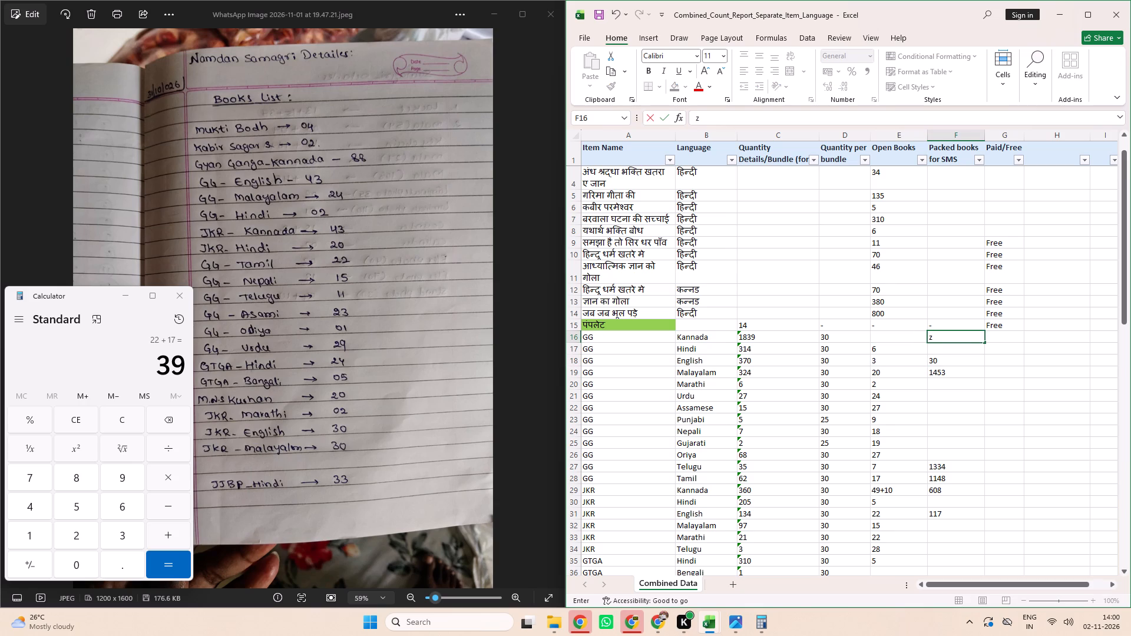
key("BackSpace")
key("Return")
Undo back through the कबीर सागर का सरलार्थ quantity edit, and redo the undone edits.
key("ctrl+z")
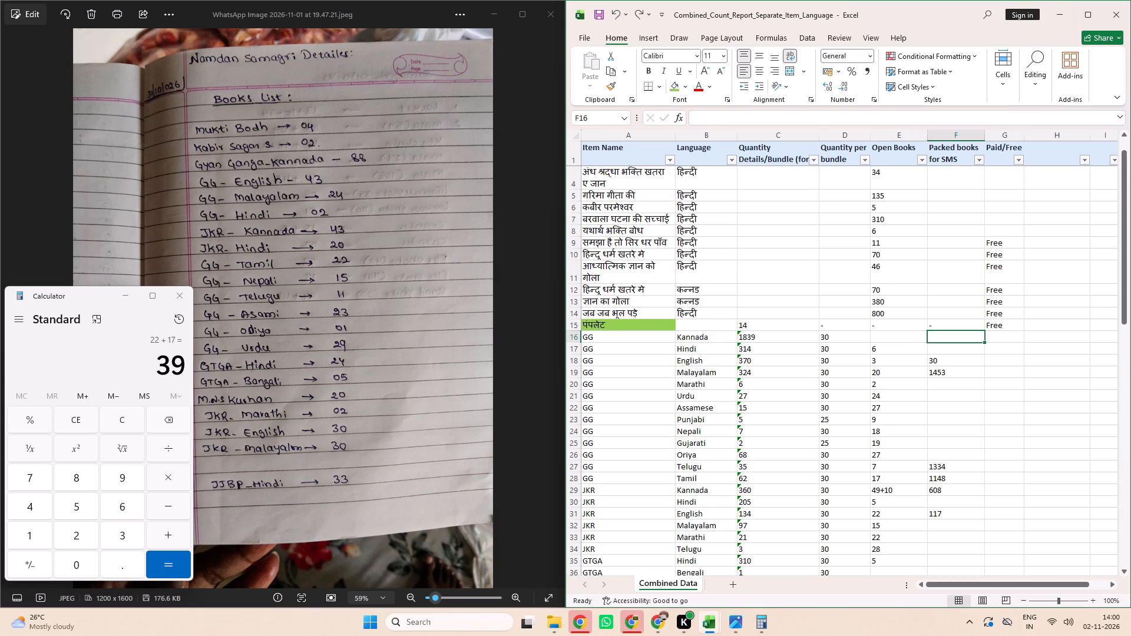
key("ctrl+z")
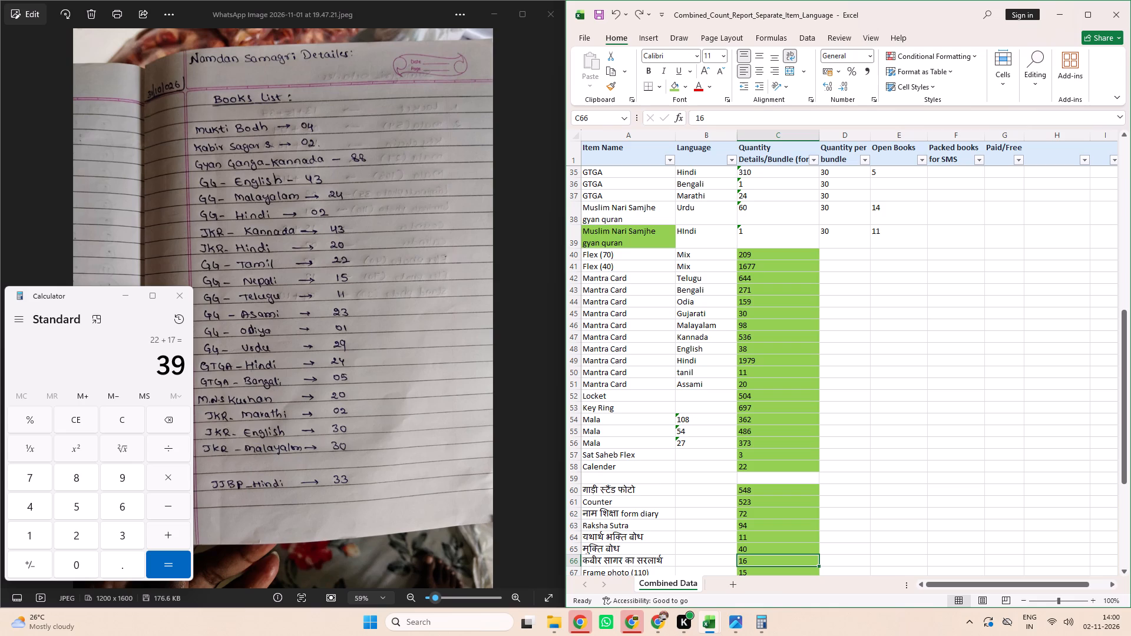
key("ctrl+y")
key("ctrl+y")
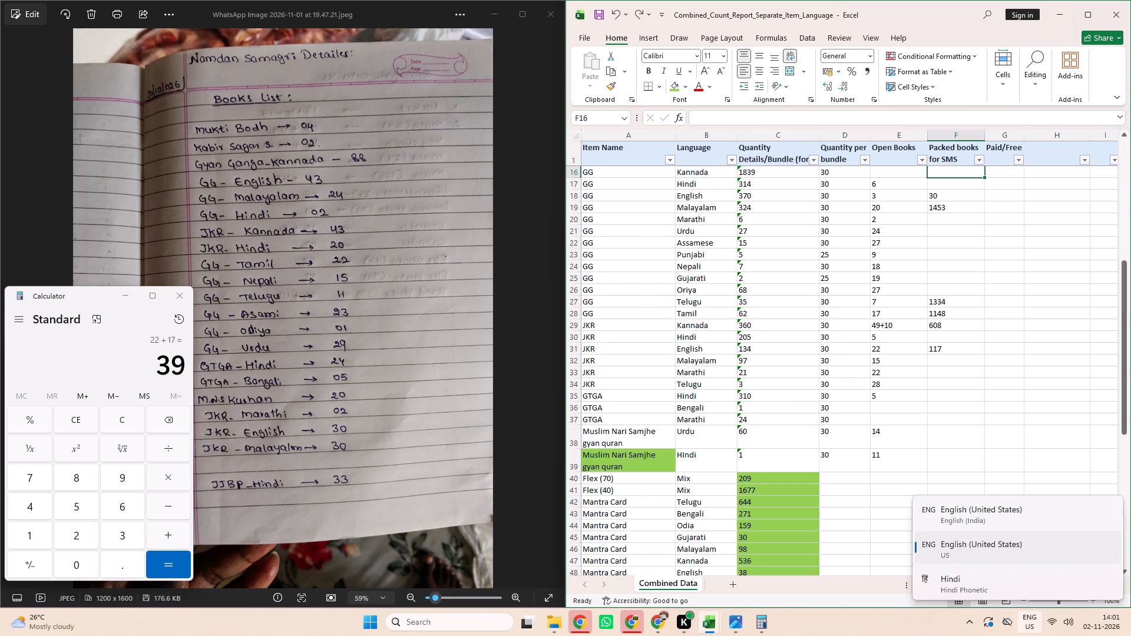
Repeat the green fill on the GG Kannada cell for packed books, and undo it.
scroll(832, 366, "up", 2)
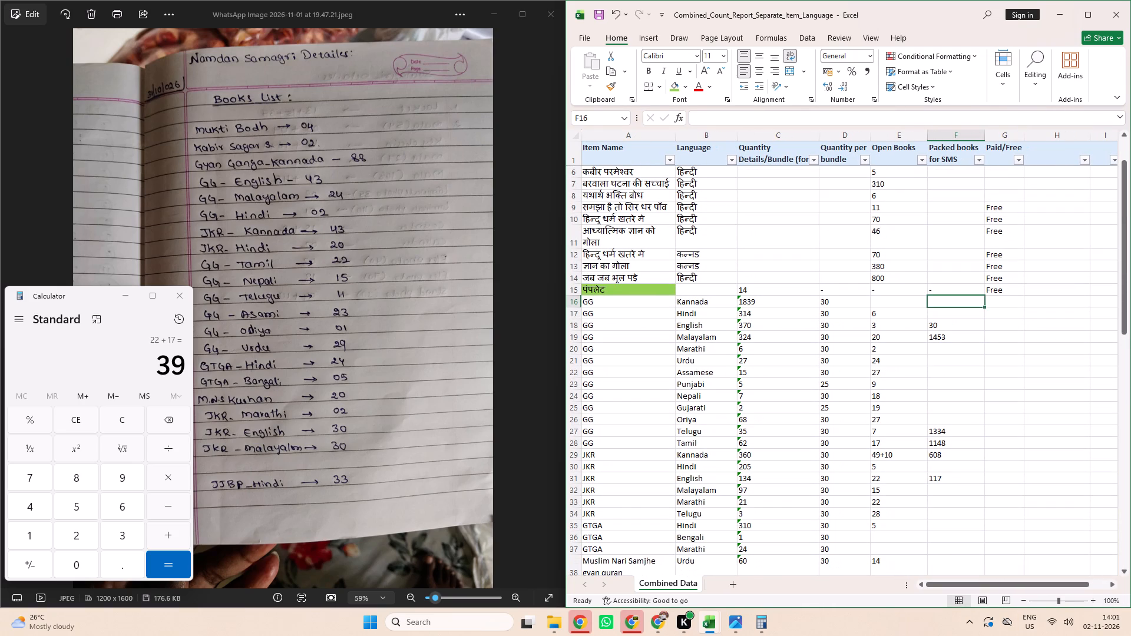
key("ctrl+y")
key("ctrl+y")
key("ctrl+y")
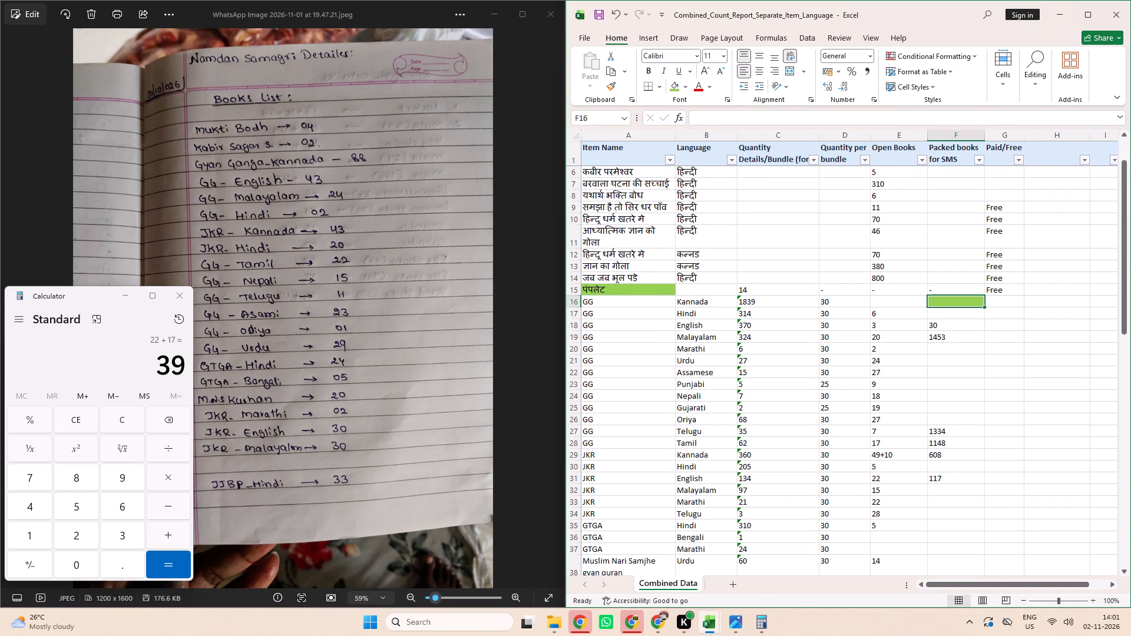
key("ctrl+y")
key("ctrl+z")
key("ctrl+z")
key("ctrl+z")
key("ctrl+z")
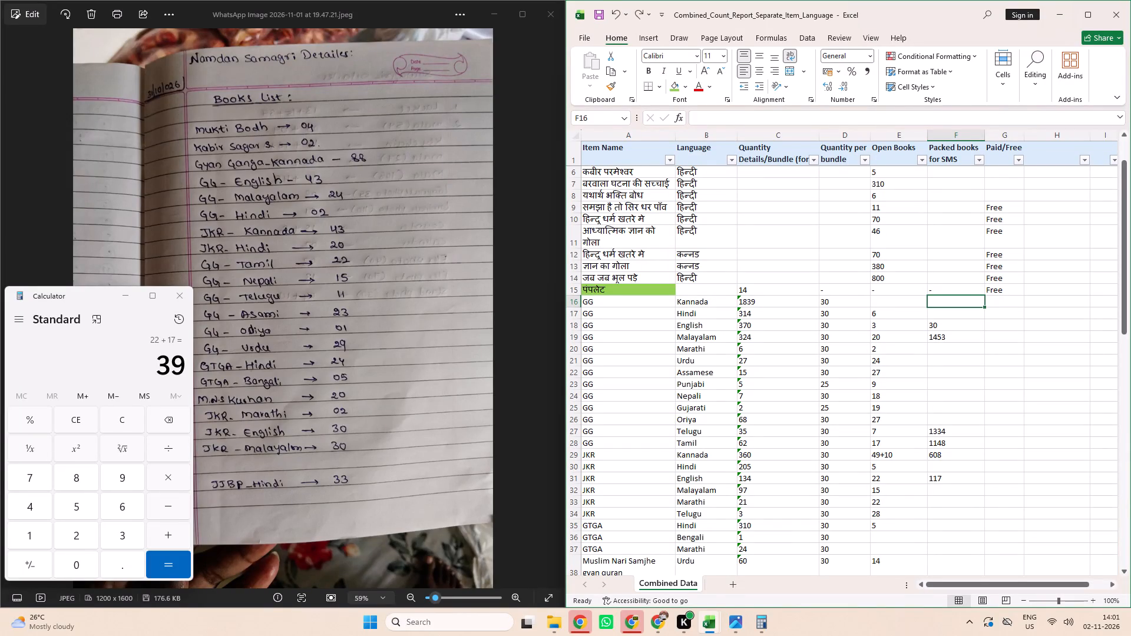
Check the photographed handwritten count sheets and enter 88 as the Open Books quantity for GG Kannada in the Excel sheet.
left_click(886, 303)
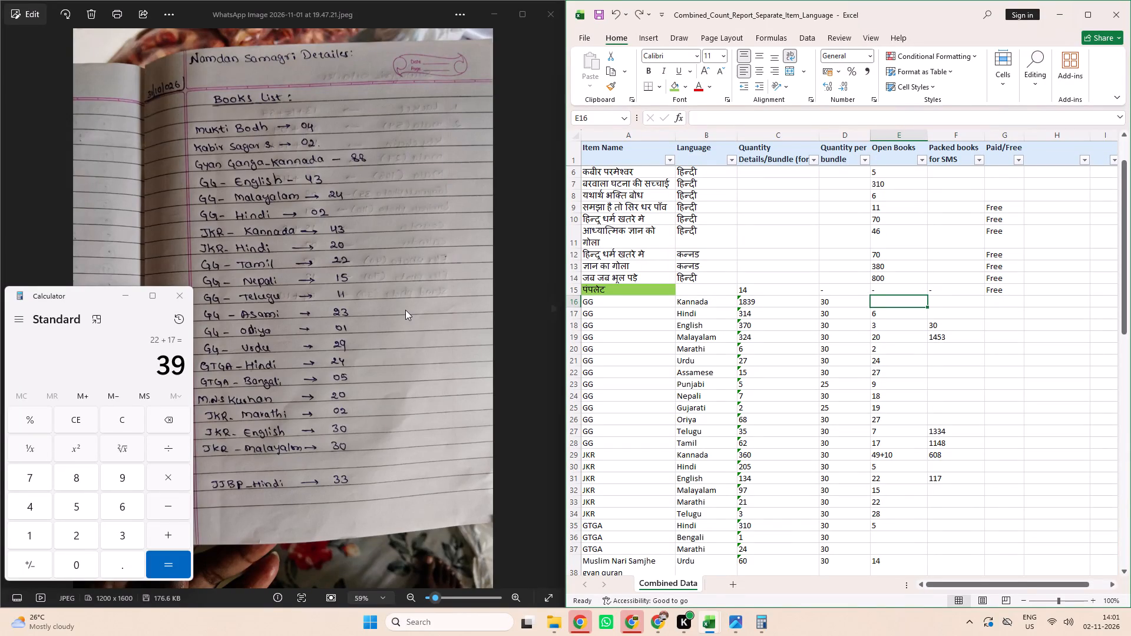
left_click(461, 324)
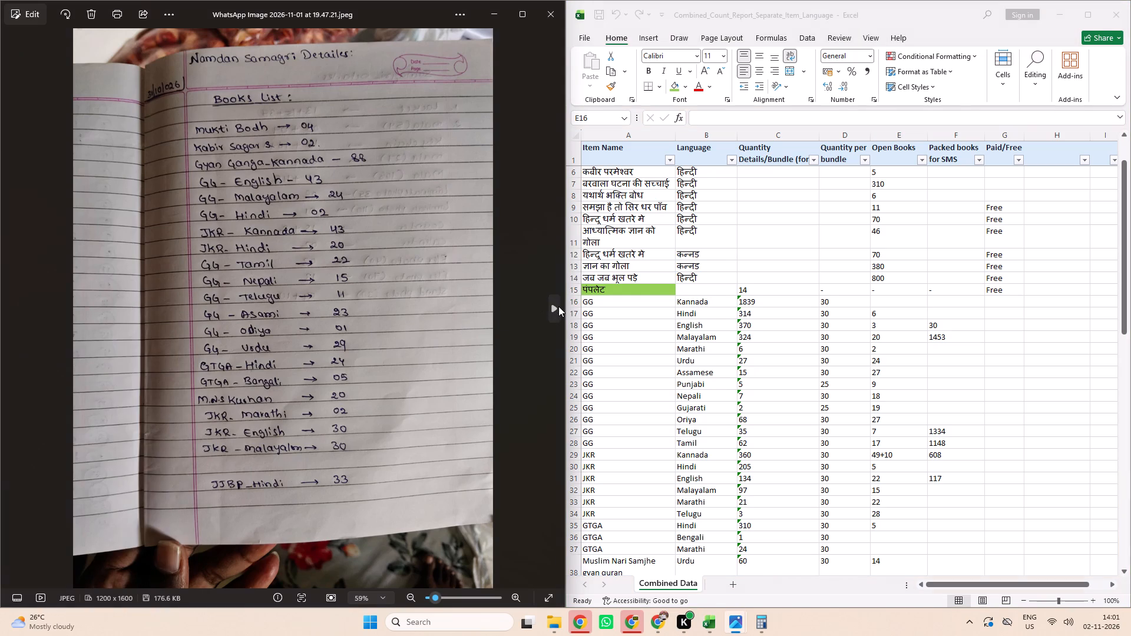
left_click(555, 309)
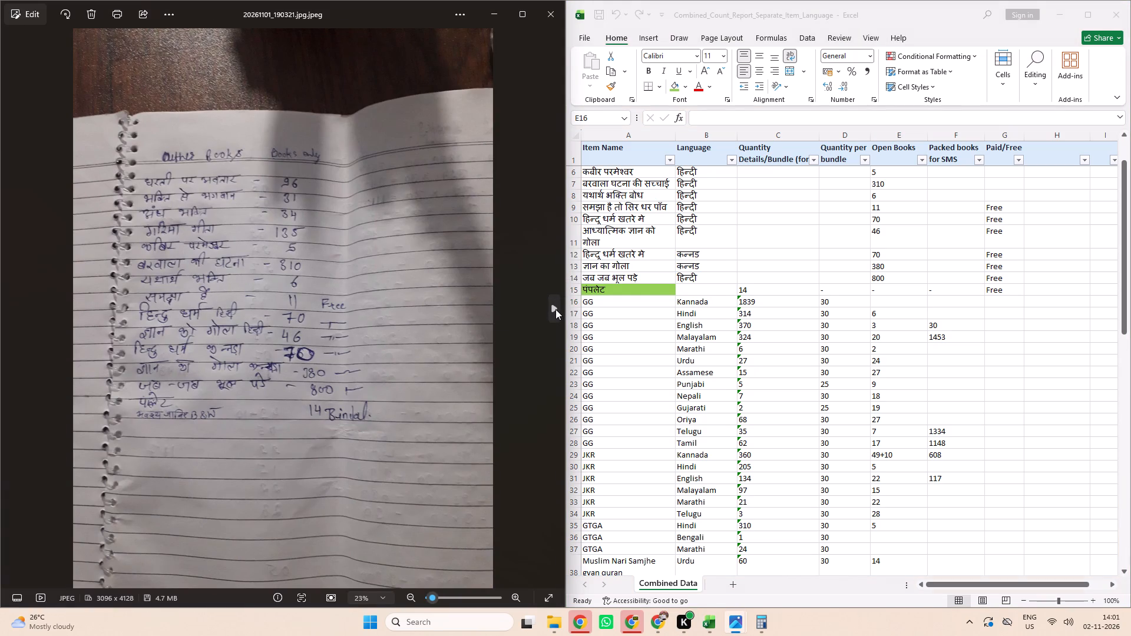
left_click(555, 309)
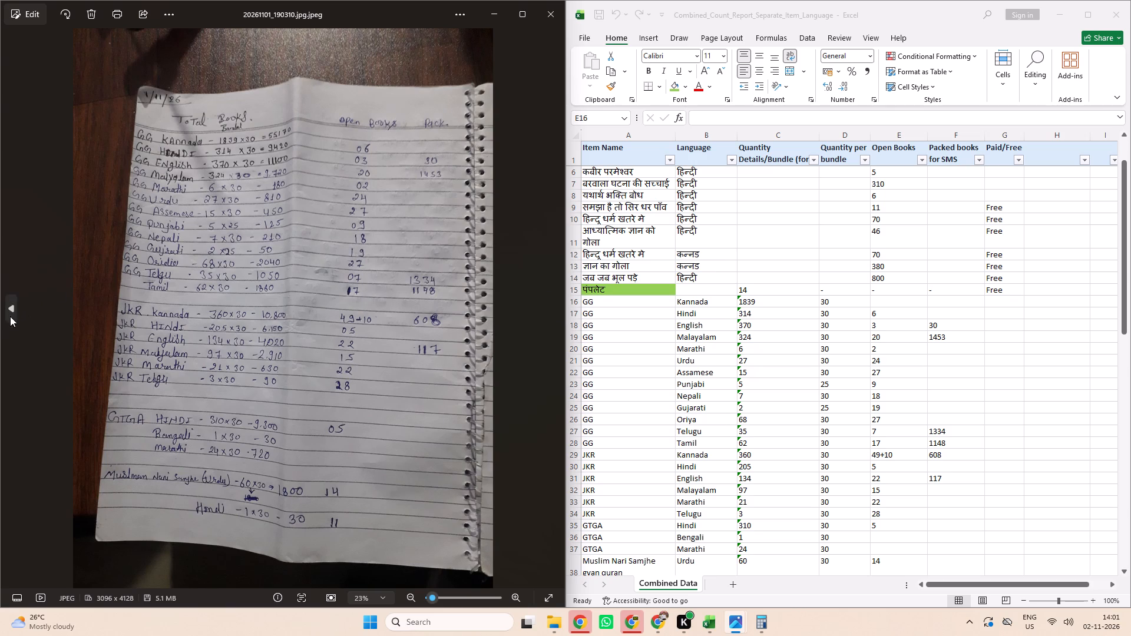
left_click(7, 304)
left_click(7, 304)
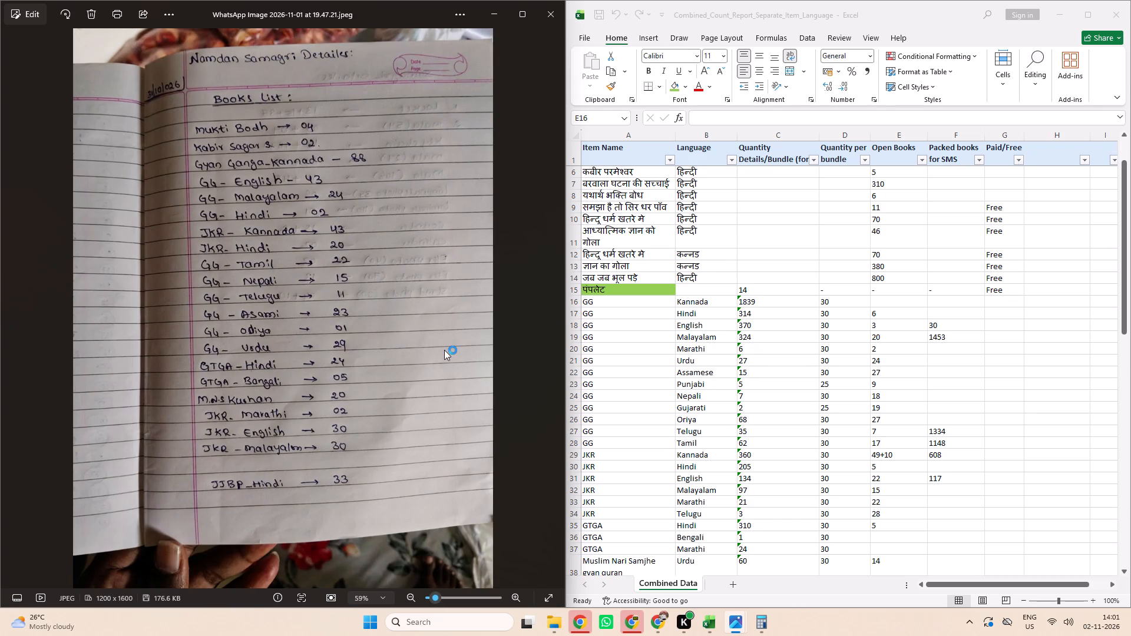
left_click(879, 302)
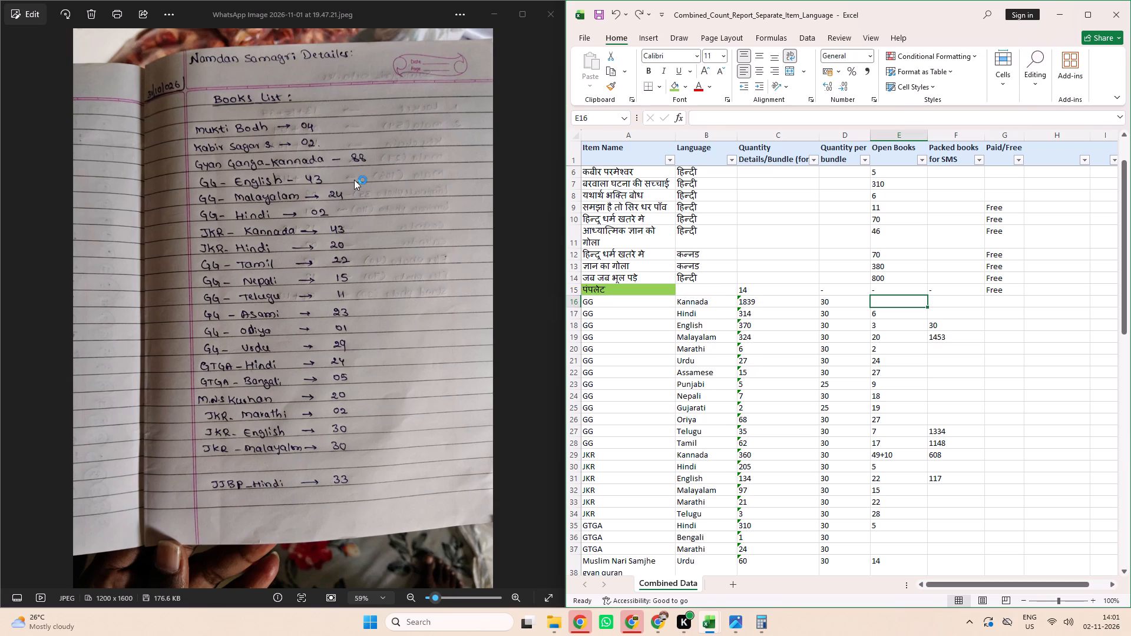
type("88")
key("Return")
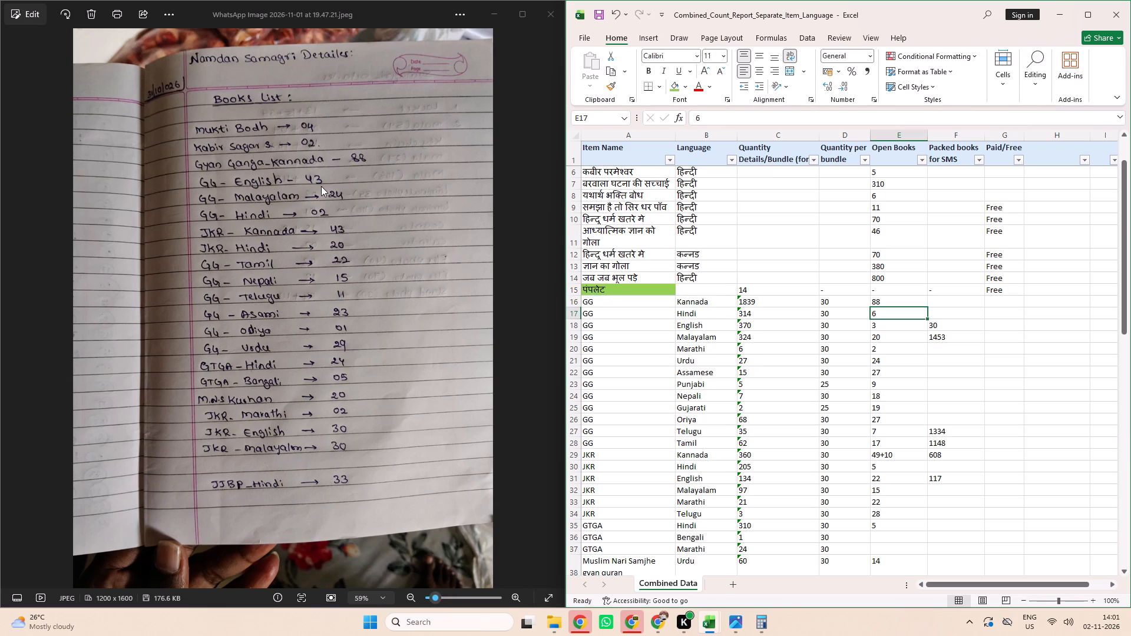
Select the Open Books quantity cell for GG English.
left_click(879, 328)
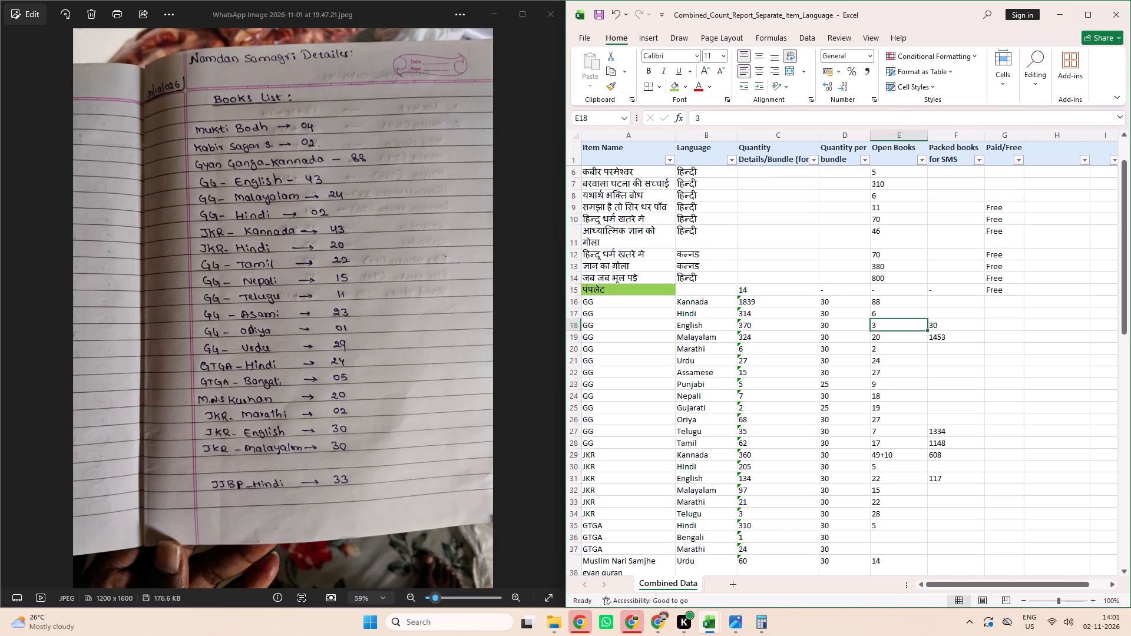
Set the Open Books counts of GG English to 46, GG Malayalam to 44 and GG Hindi to 8.
type("46")
key("Return")
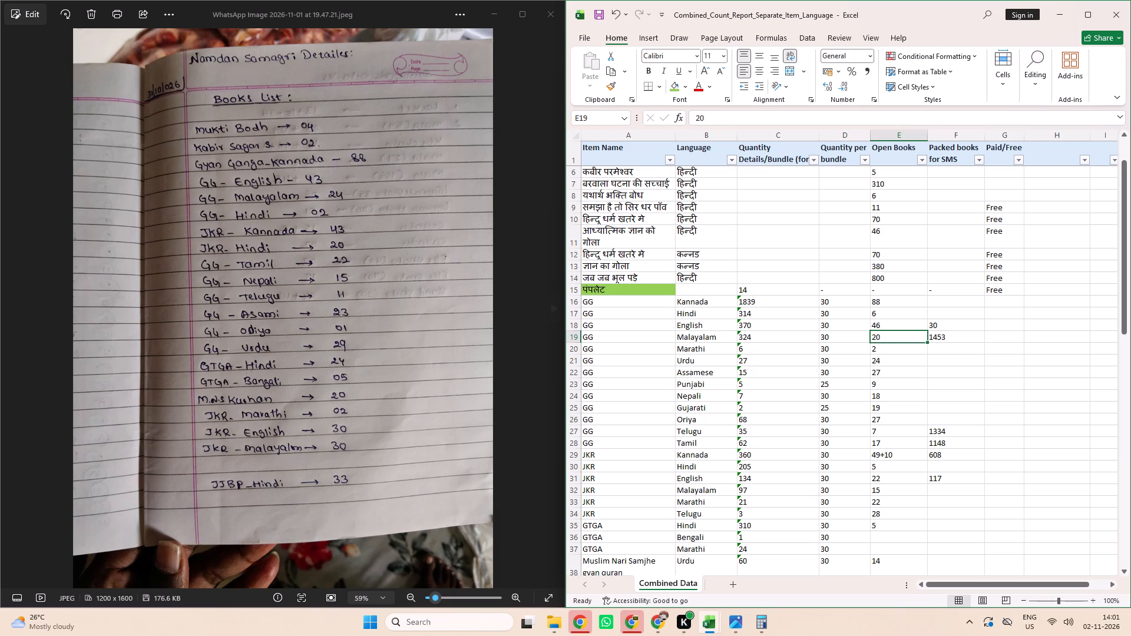
type("44")
key("Return")
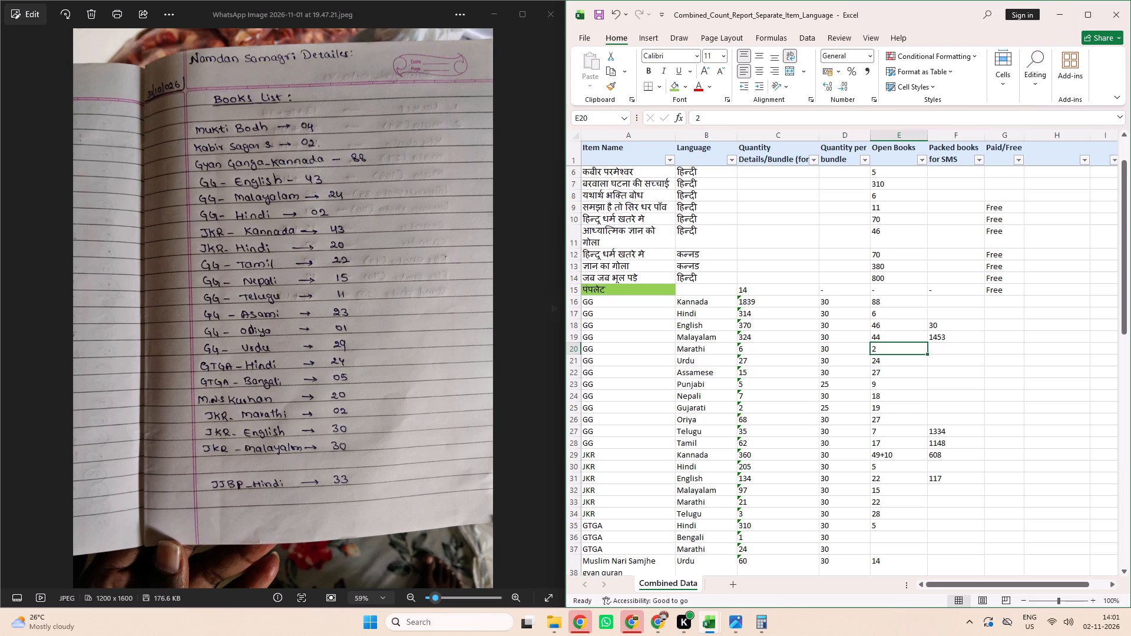
left_click(884, 314)
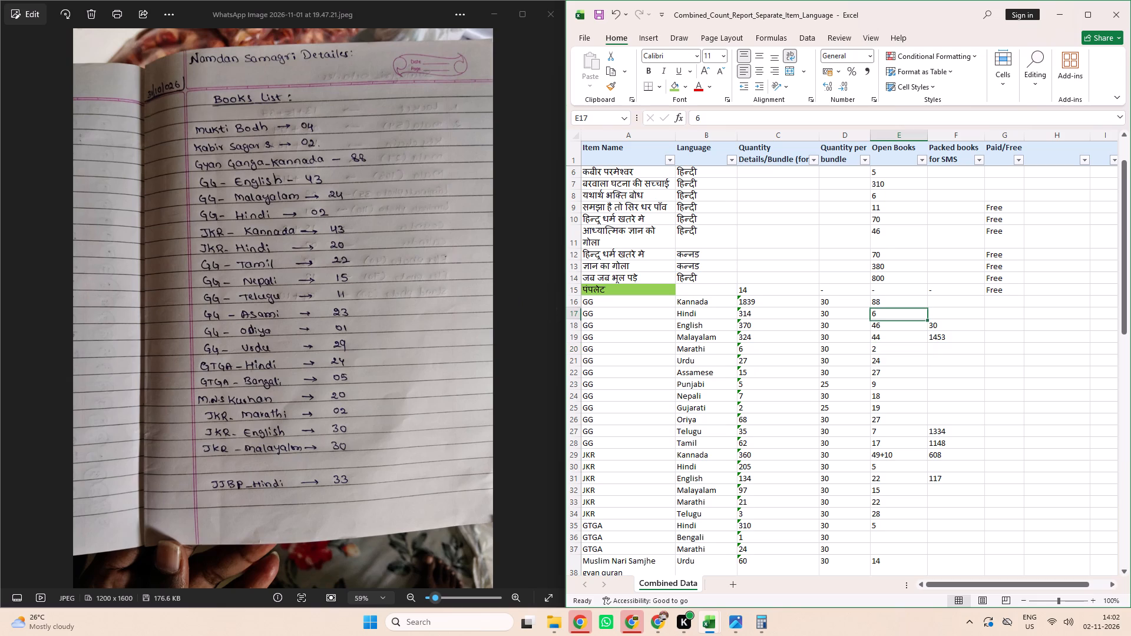
key("8")
key("Return")
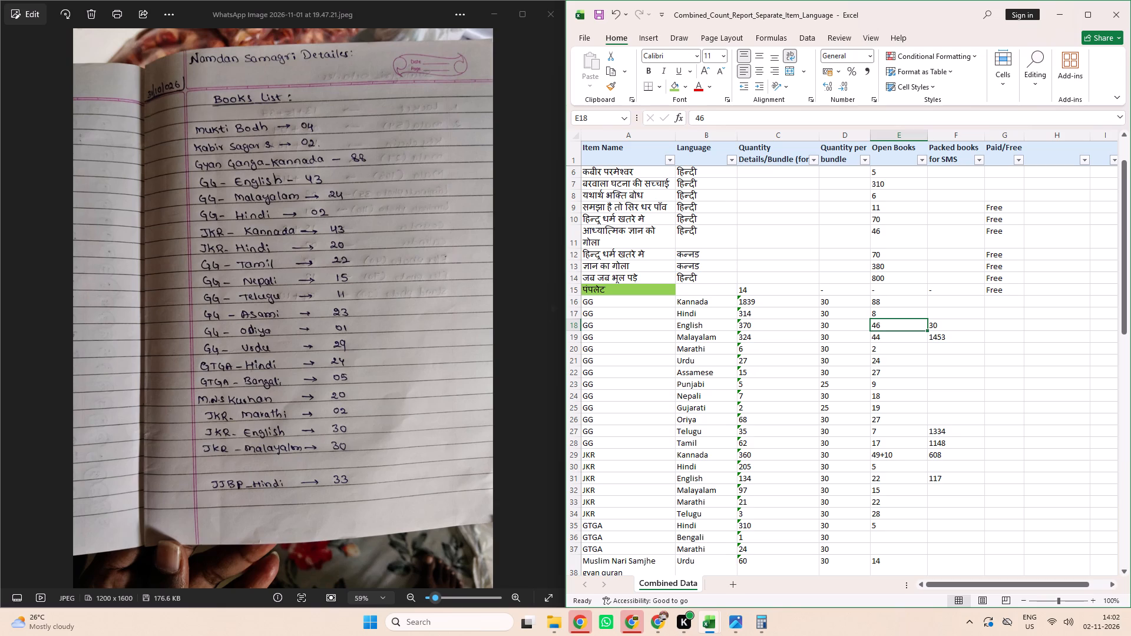
Replace the JKR Kannada Open Books entry with 59, add 43 and 59 in Calculator, and set the Excel cell to 102.
left_click(884, 455)
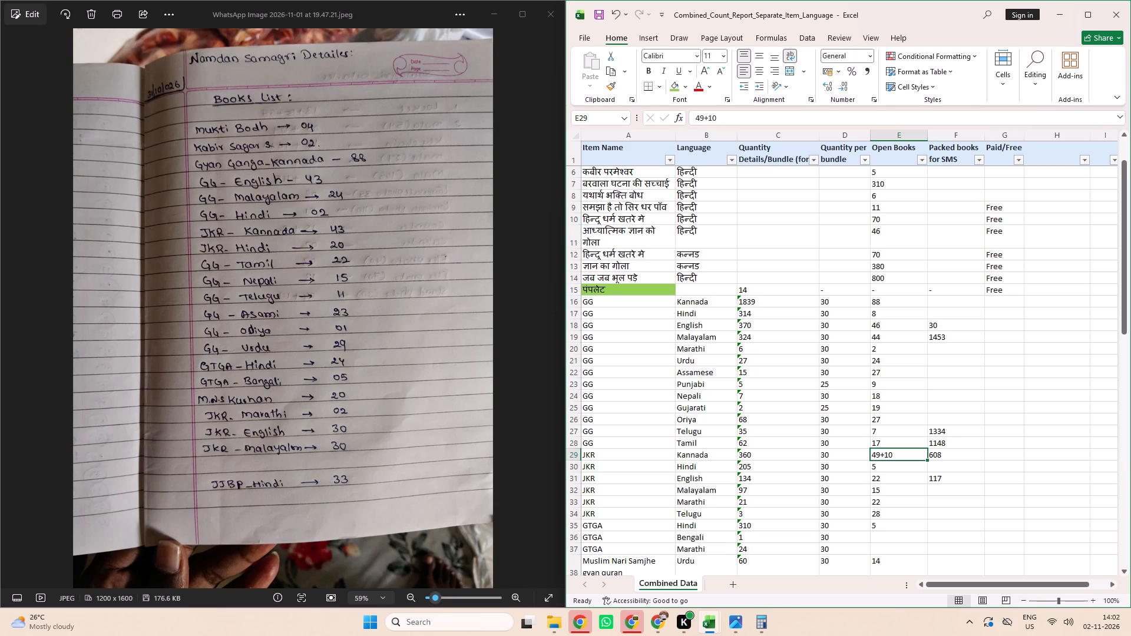
type("59")
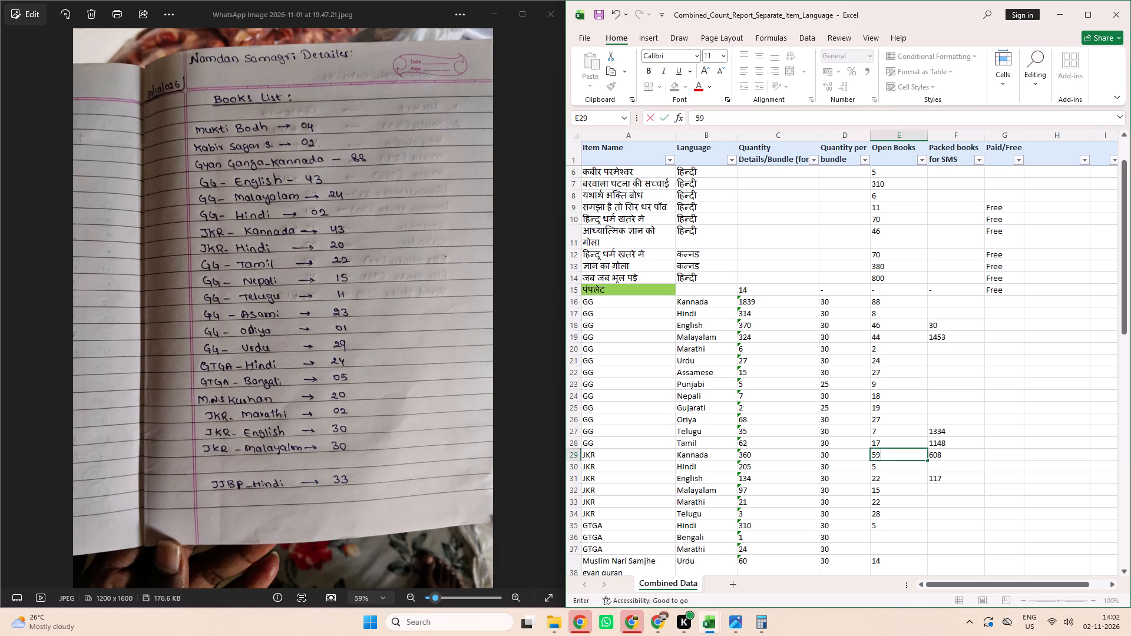
left_click(832, 473)
left_click(879, 453)
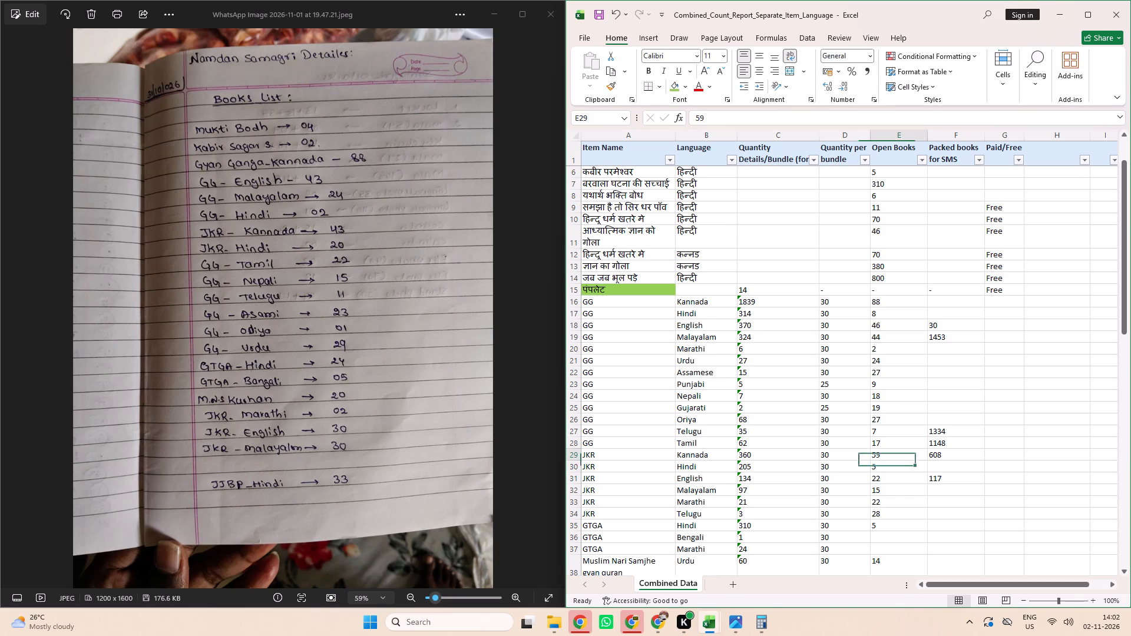
left_click(760, 630)
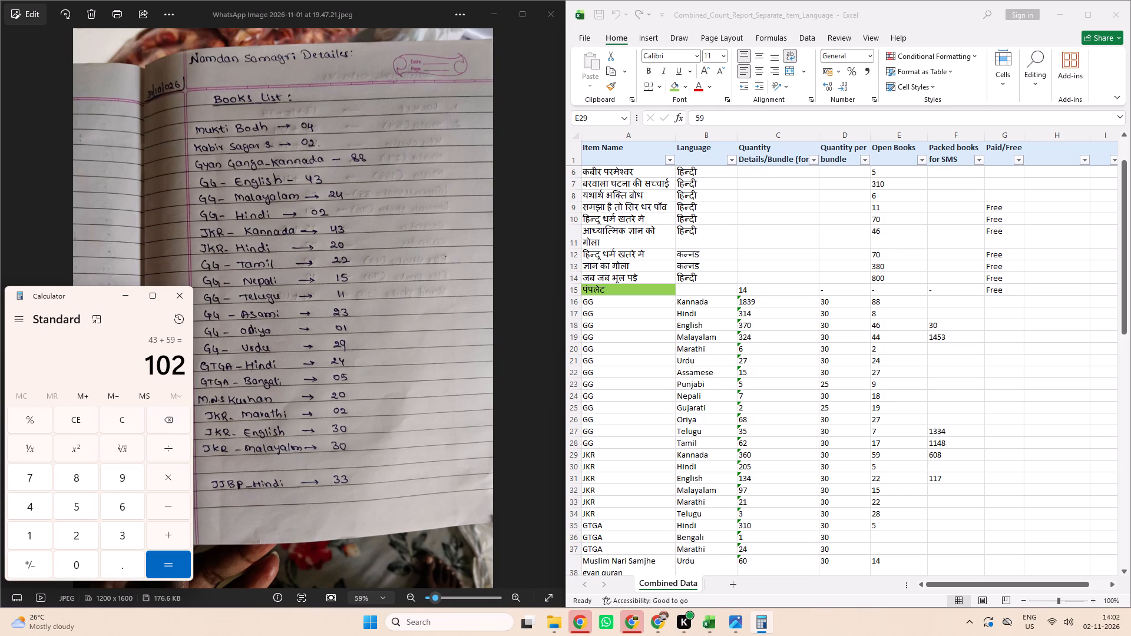
type("10")
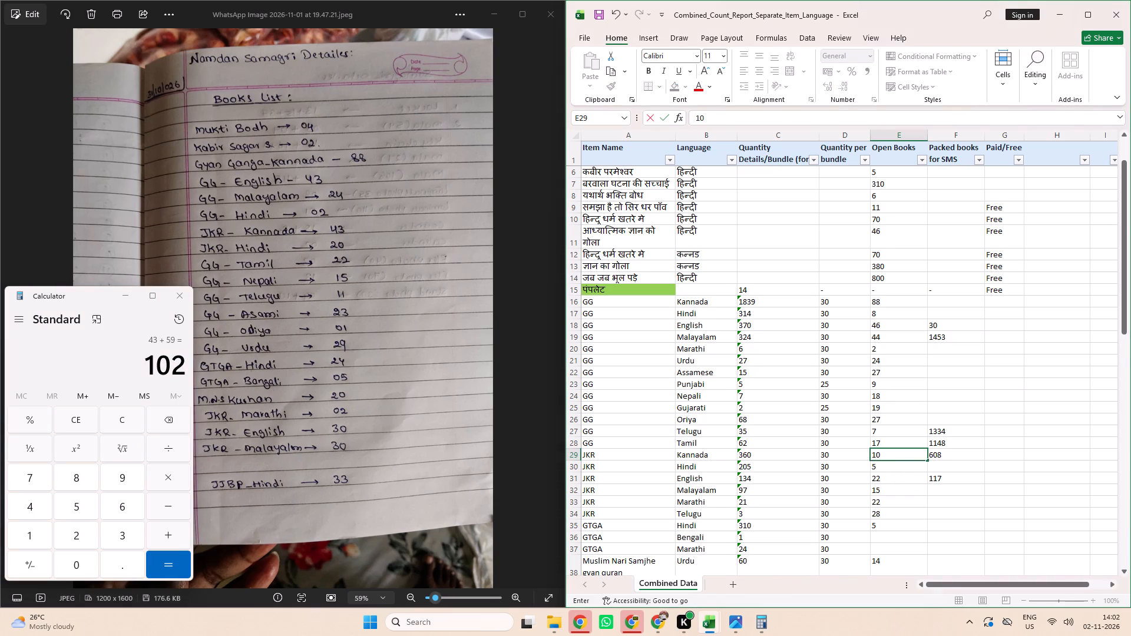
key("2")
key("Return")
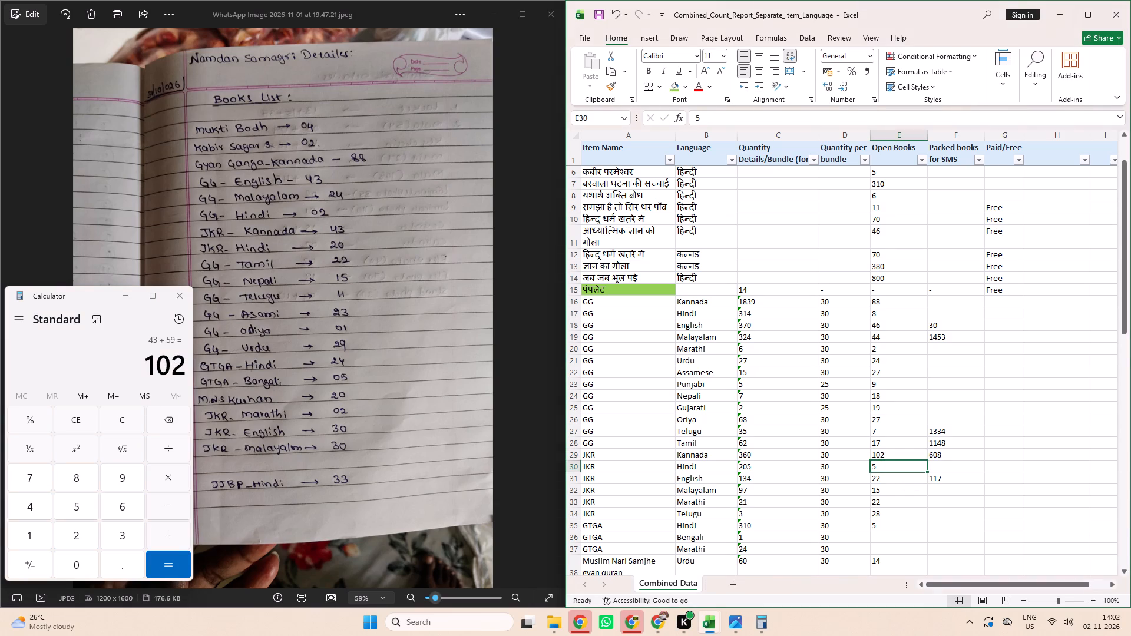
Set the Open Books count of JKR Hindi to 25 and, after adding 22 and 17 in Calculator, of GG Tamil to 39.
left_click(290, 357)
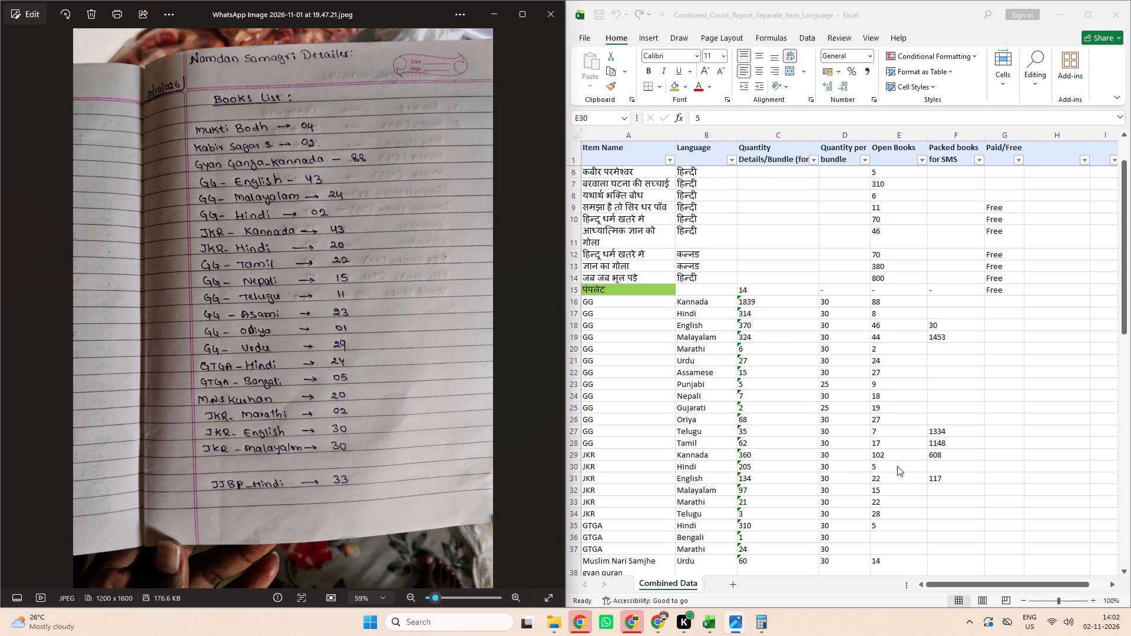
left_click(904, 453)
left_click(904, 453)
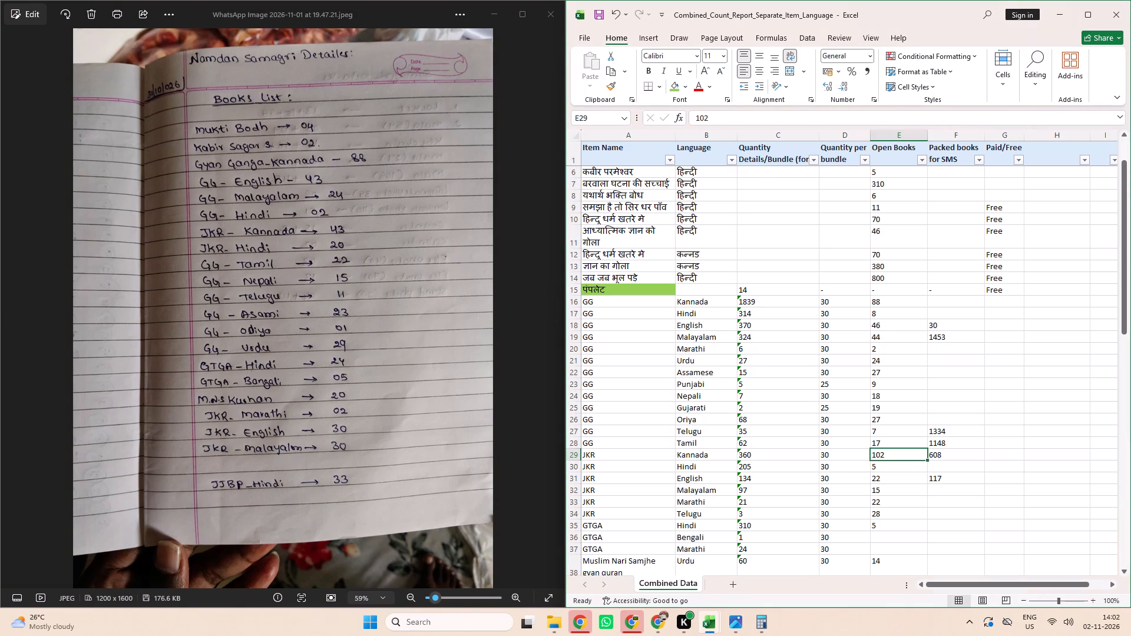
left_click(891, 468)
type("25")
key("Return")
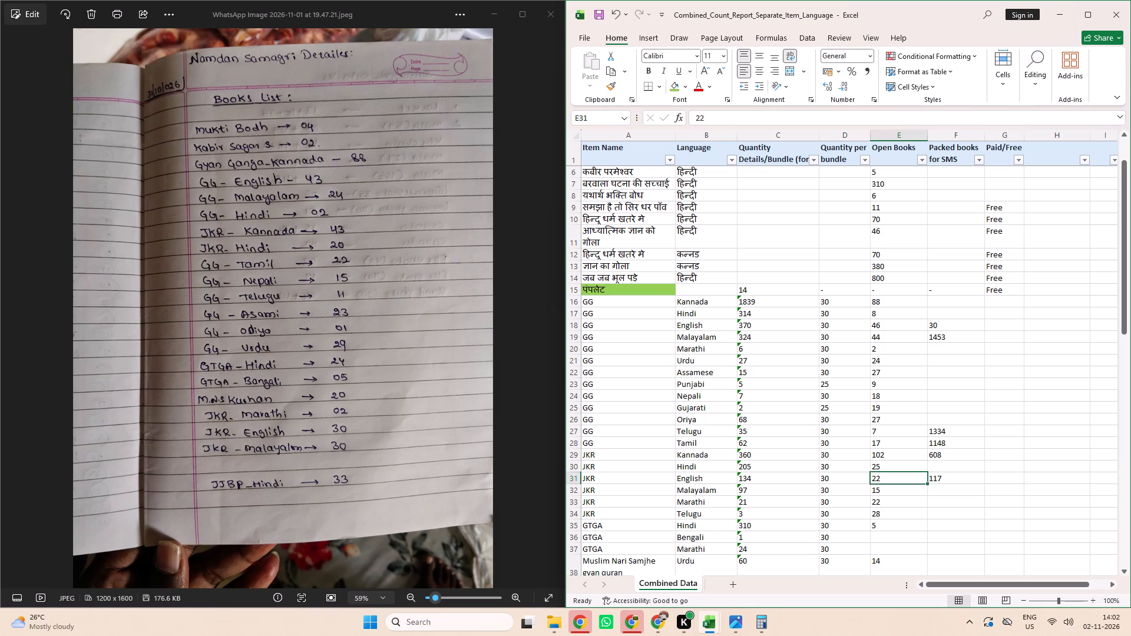
left_click(887, 442)
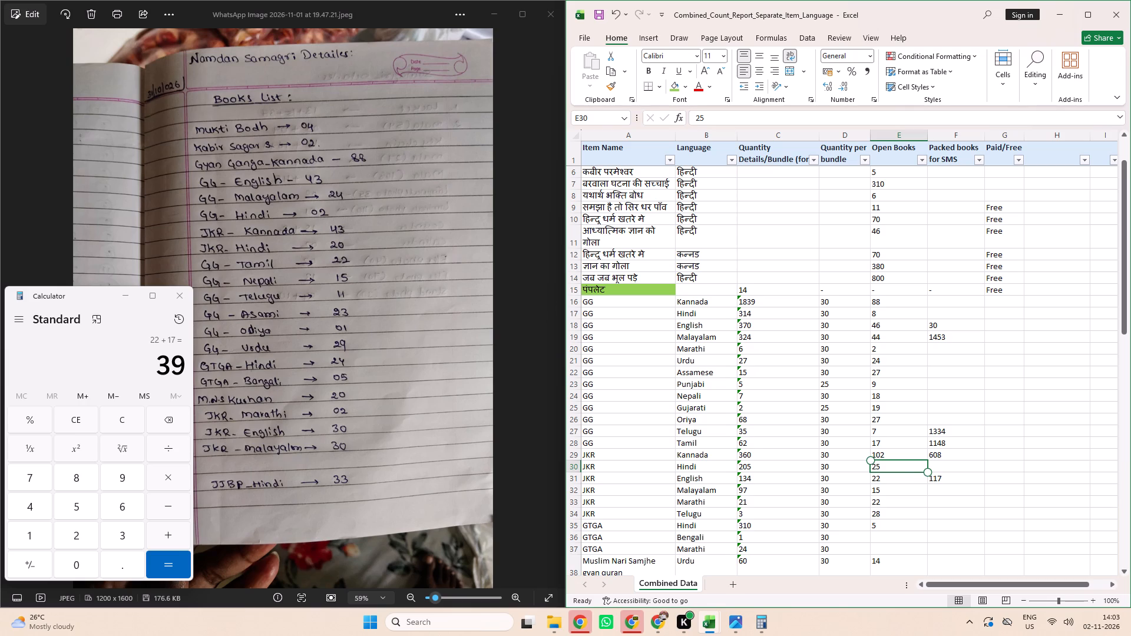
left_click(890, 448)
type("39")
key("Return")
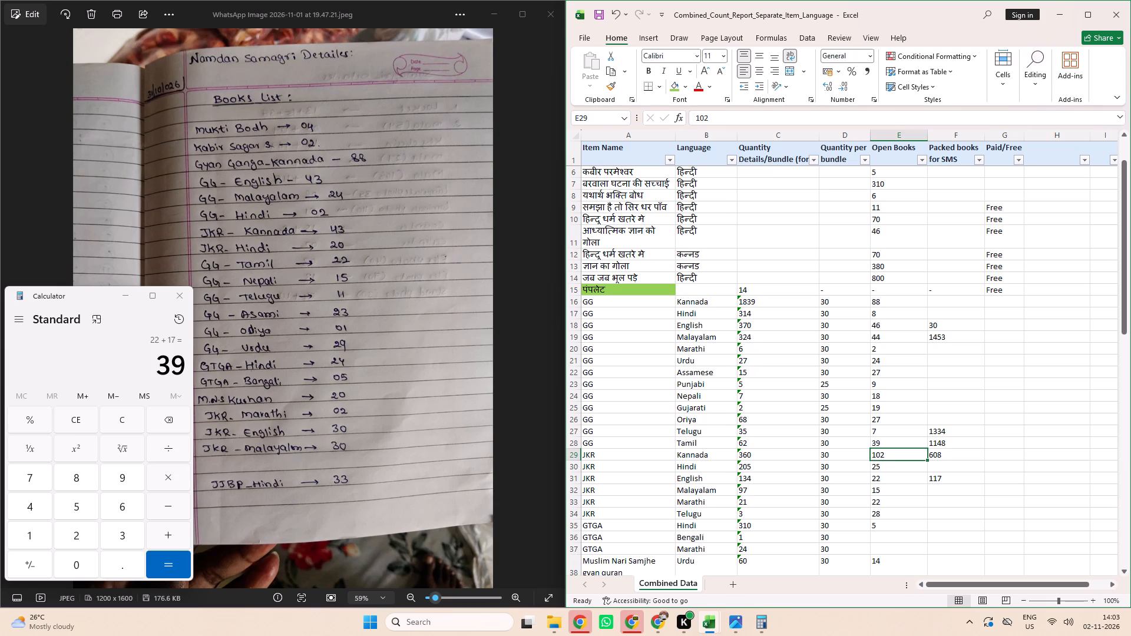
Add 18 and 15 in Calculator, and set the Open Books count of GG Nepali to 33 and of GG Telugu to 18.
left_click(892, 397)
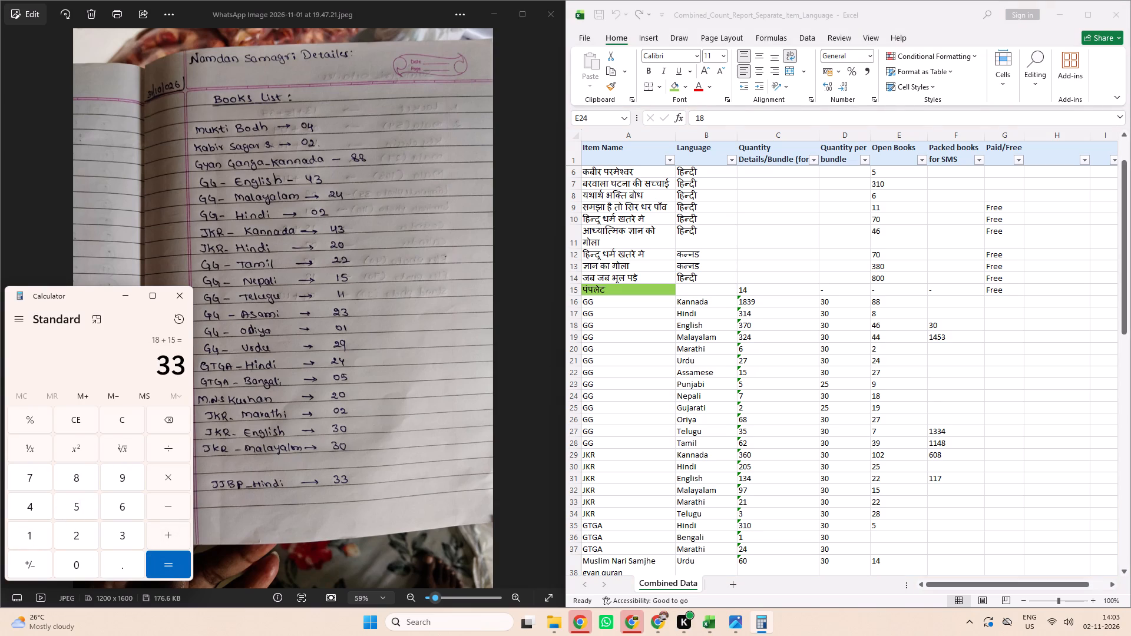
key("alt+Tab")
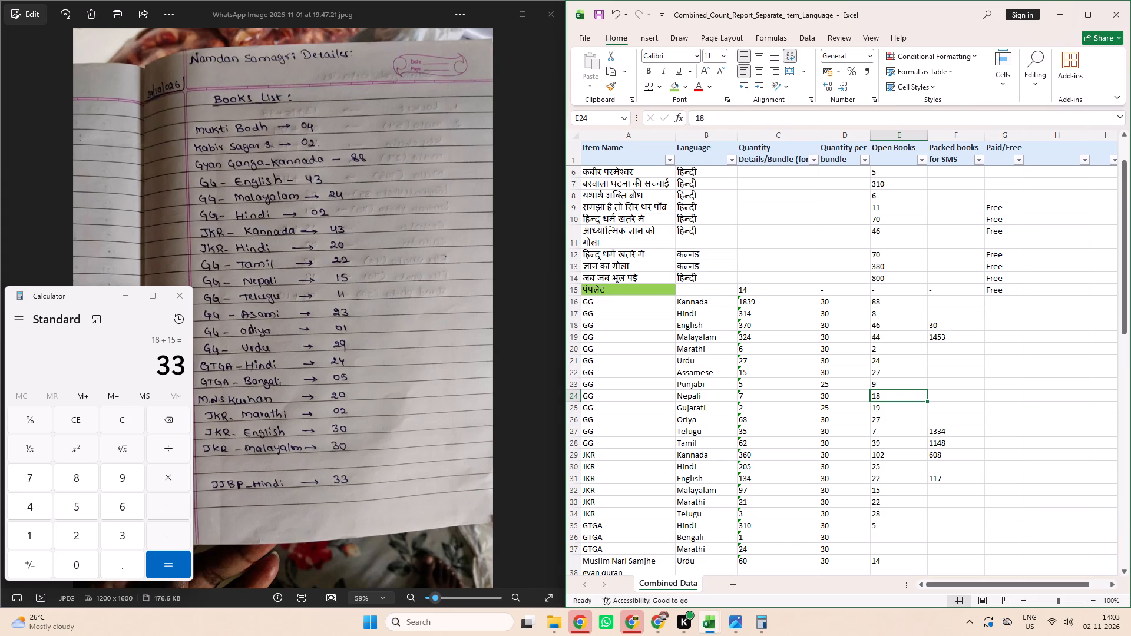
type("33")
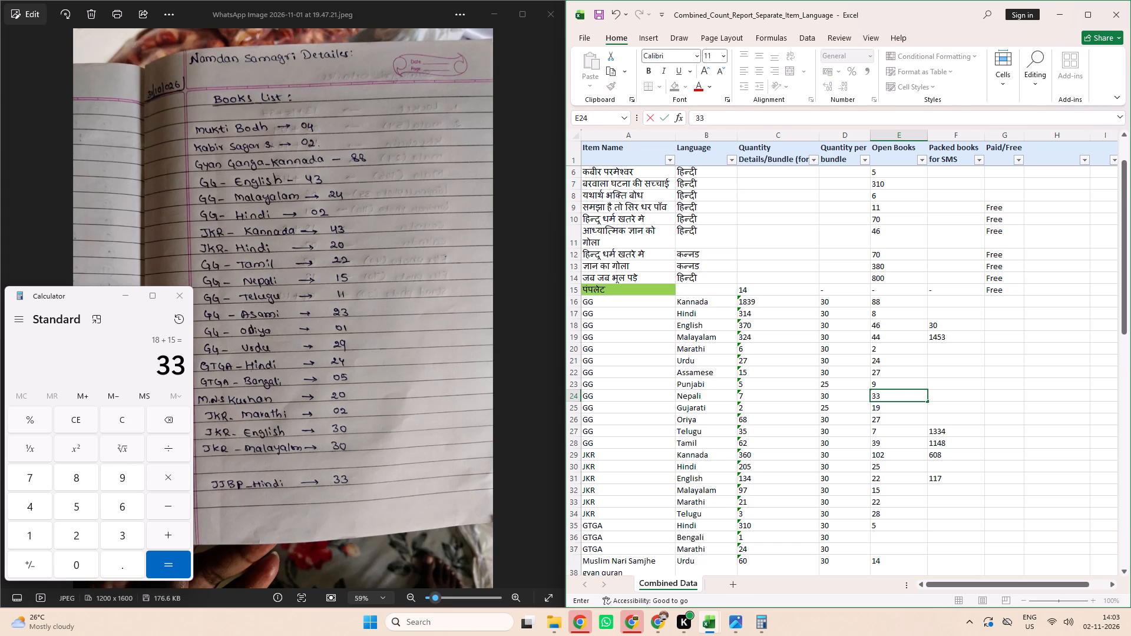
key("Return")
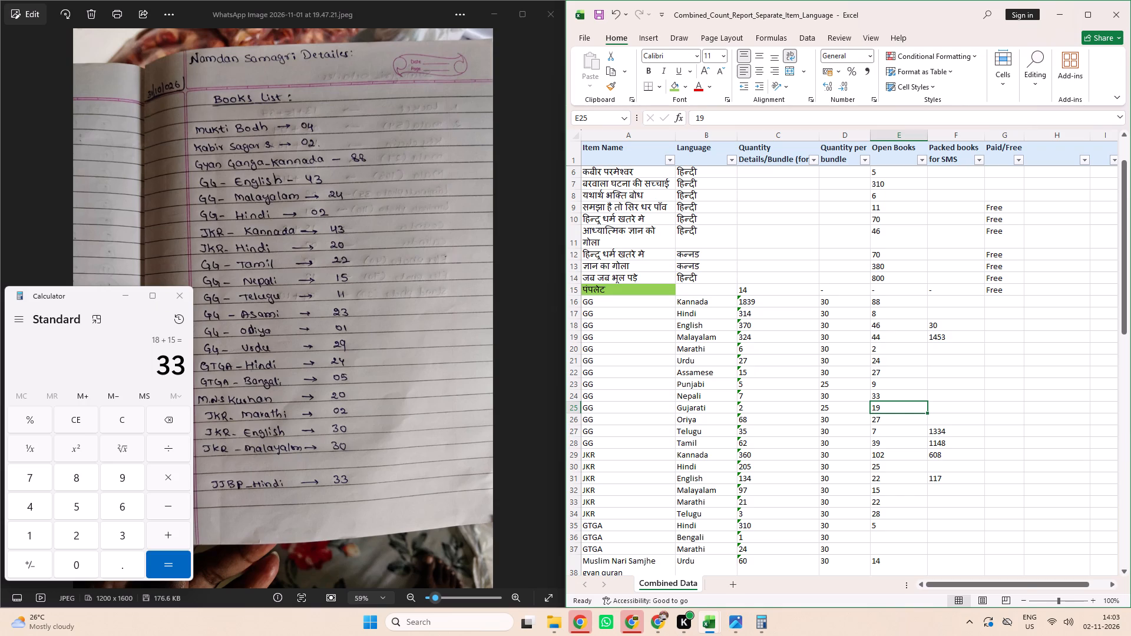
left_click(894, 431)
type("18")
key("Return")
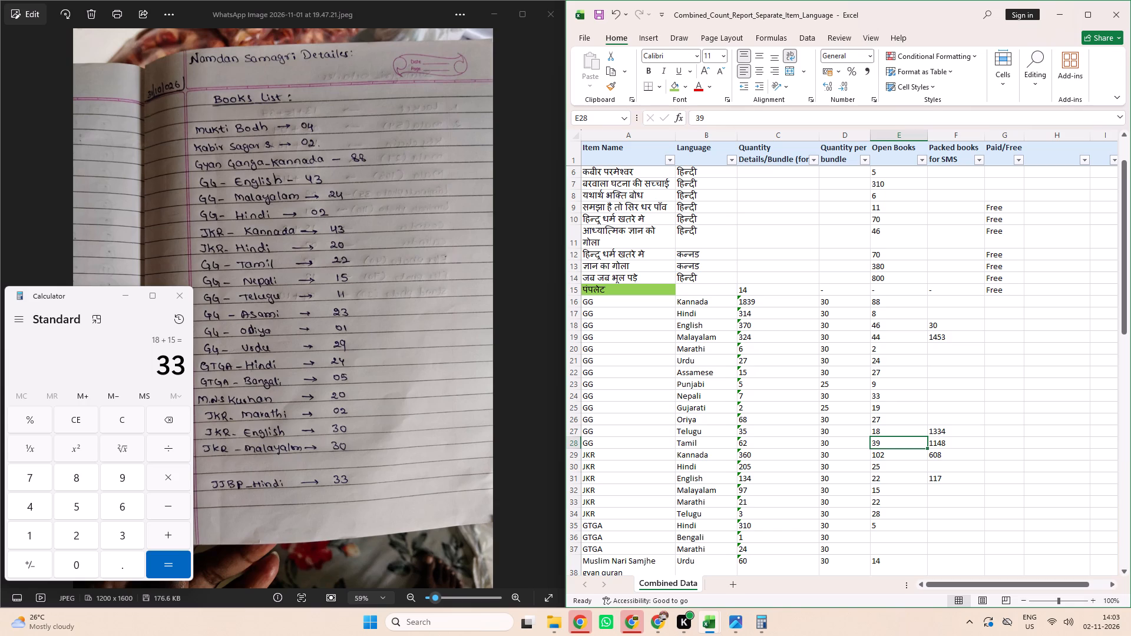
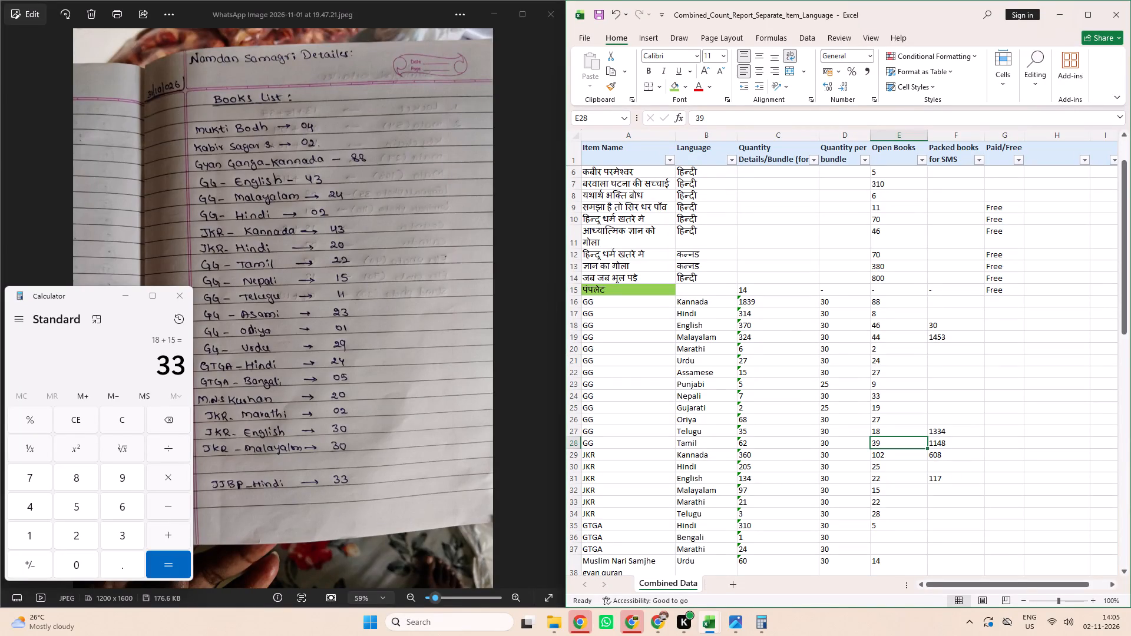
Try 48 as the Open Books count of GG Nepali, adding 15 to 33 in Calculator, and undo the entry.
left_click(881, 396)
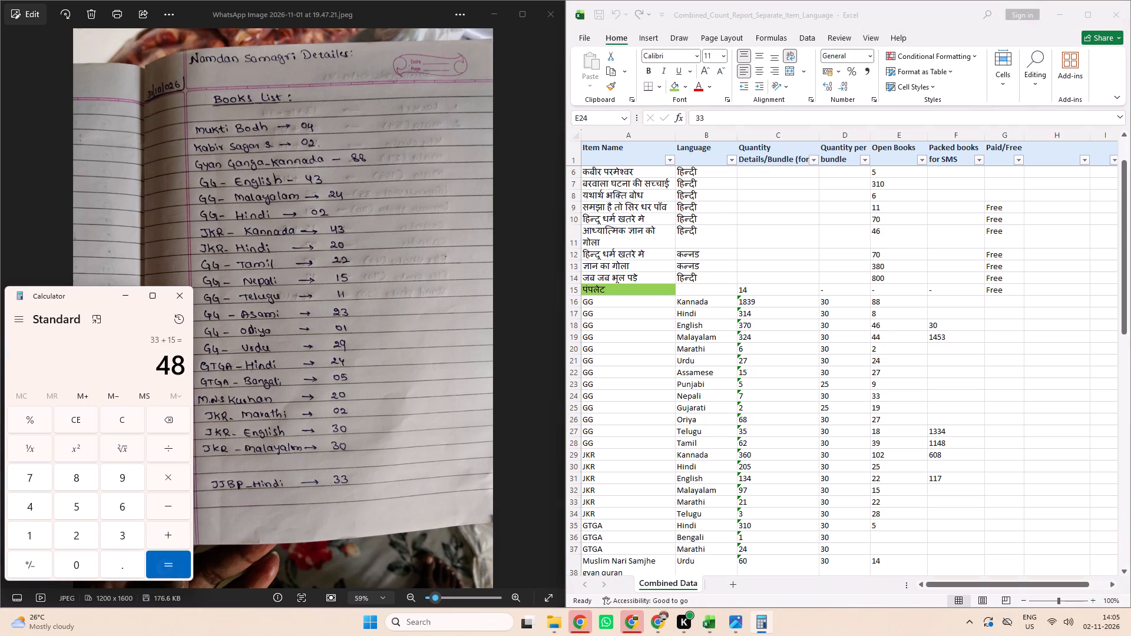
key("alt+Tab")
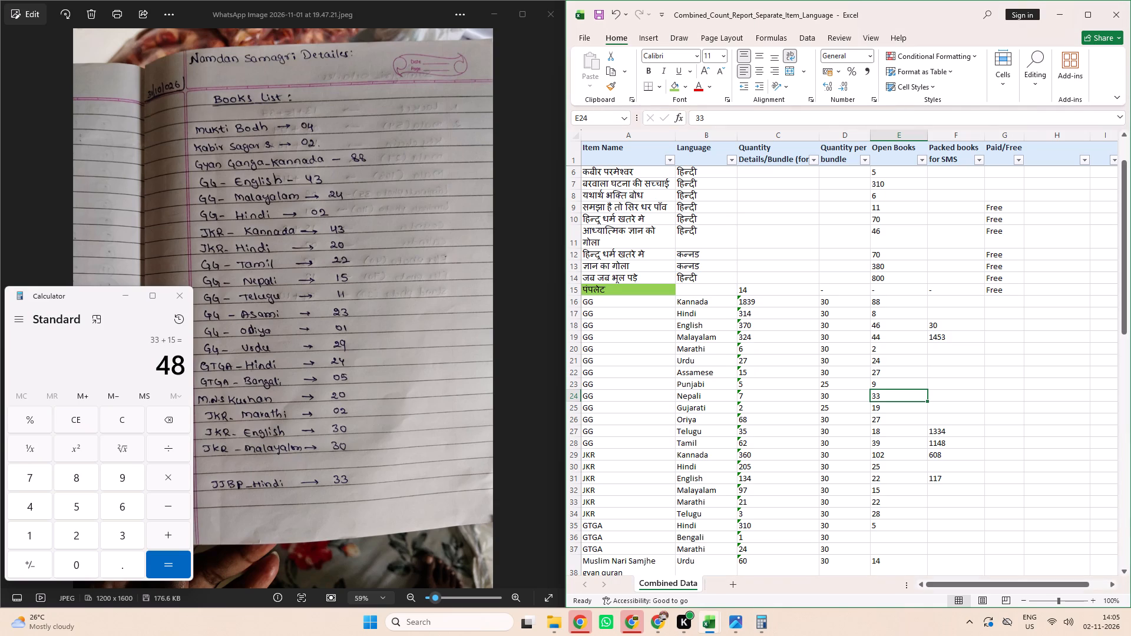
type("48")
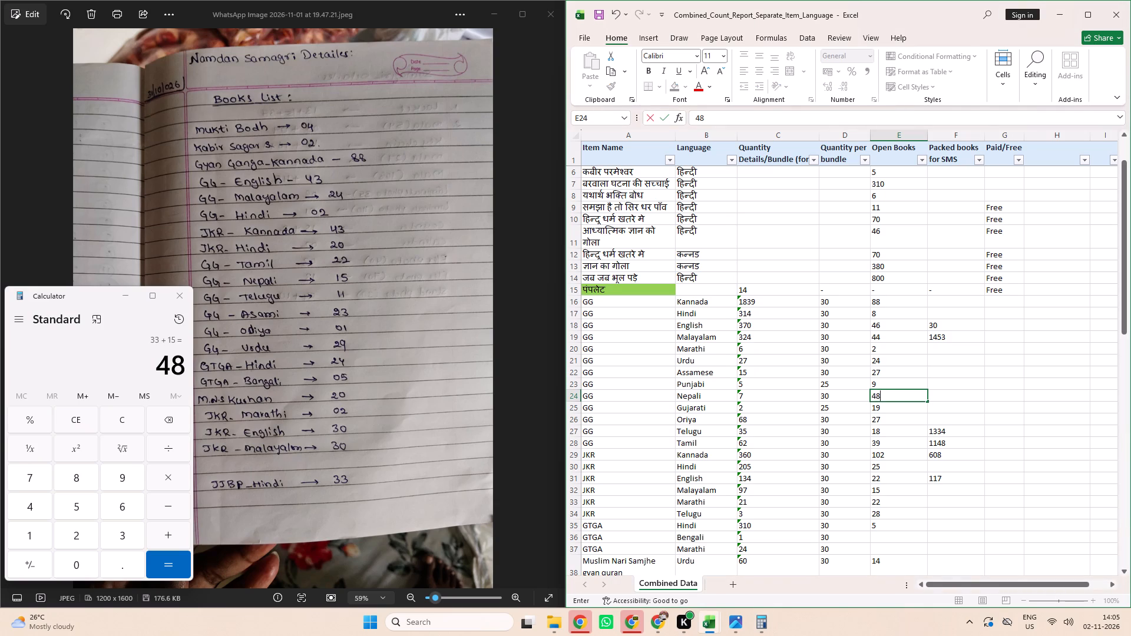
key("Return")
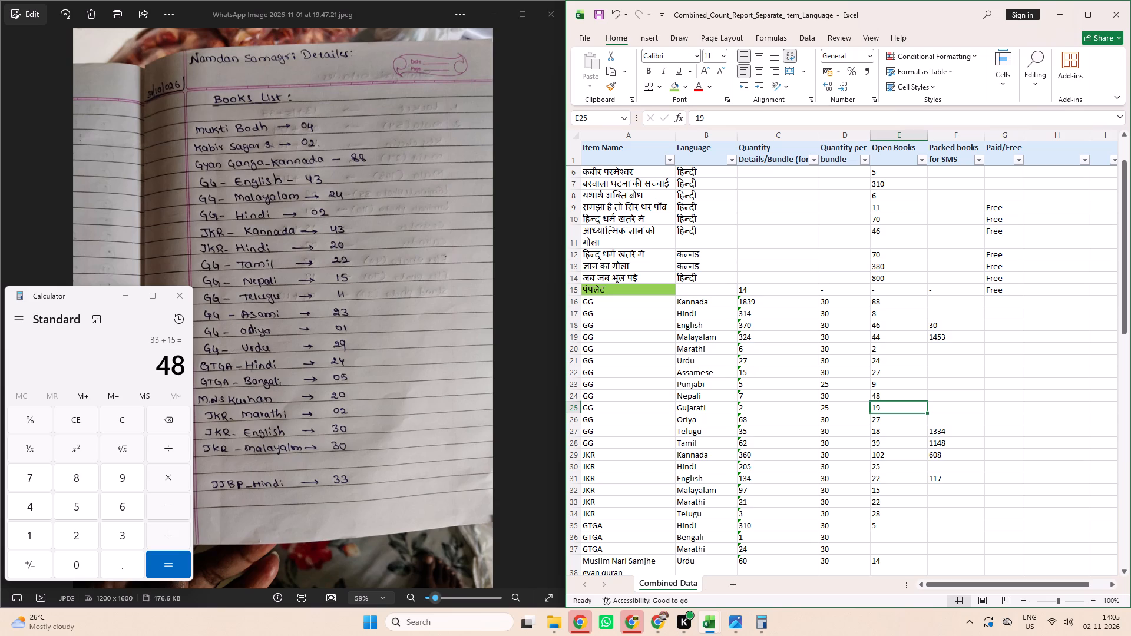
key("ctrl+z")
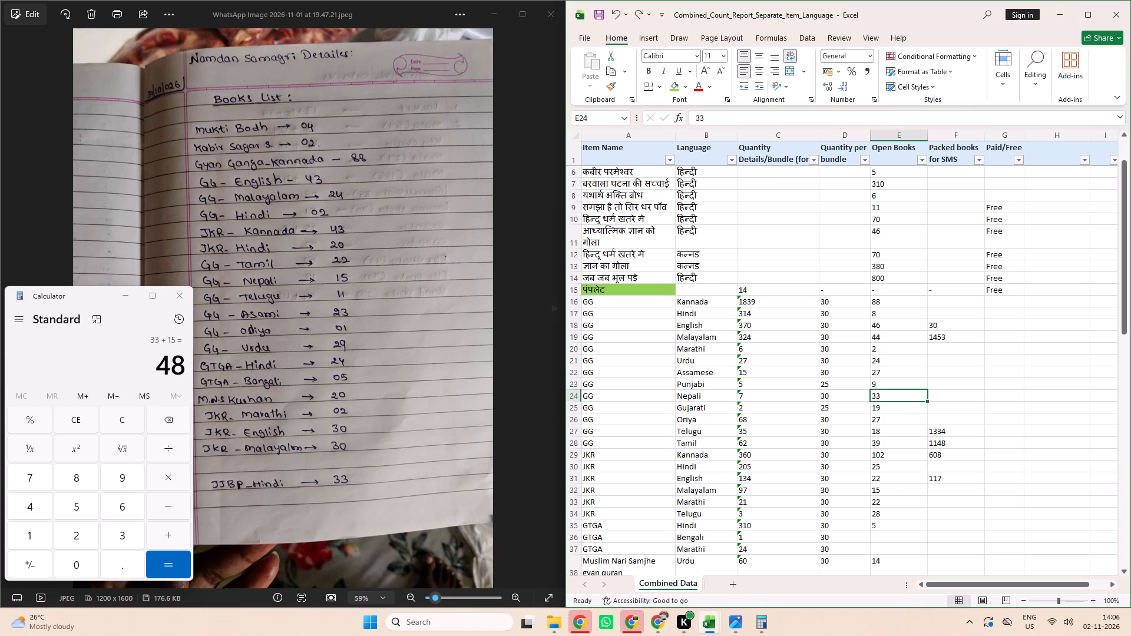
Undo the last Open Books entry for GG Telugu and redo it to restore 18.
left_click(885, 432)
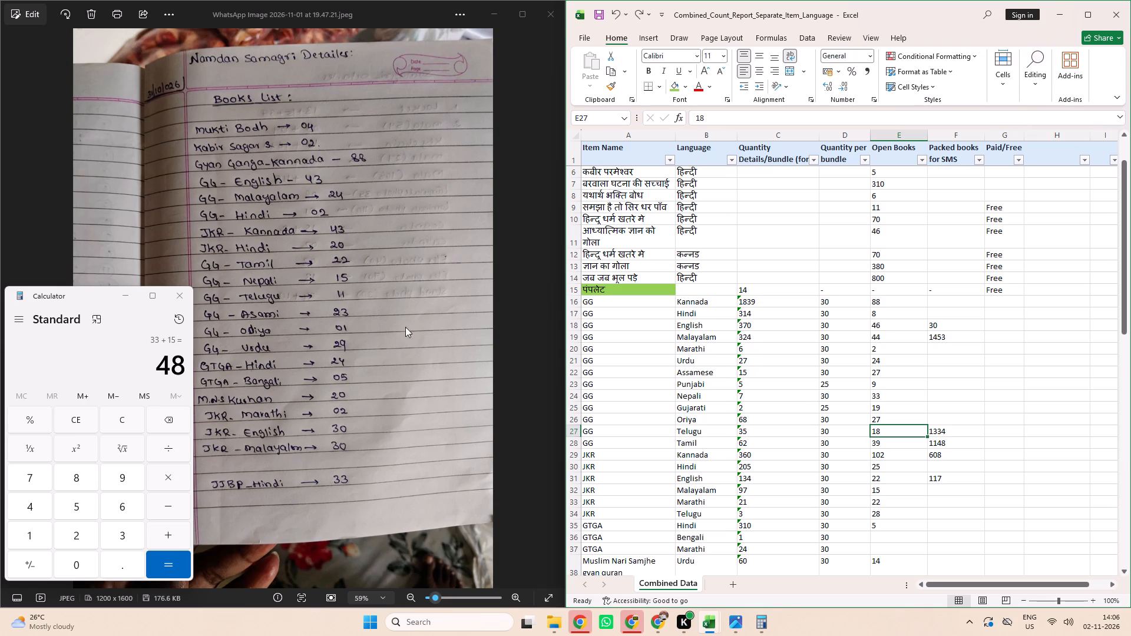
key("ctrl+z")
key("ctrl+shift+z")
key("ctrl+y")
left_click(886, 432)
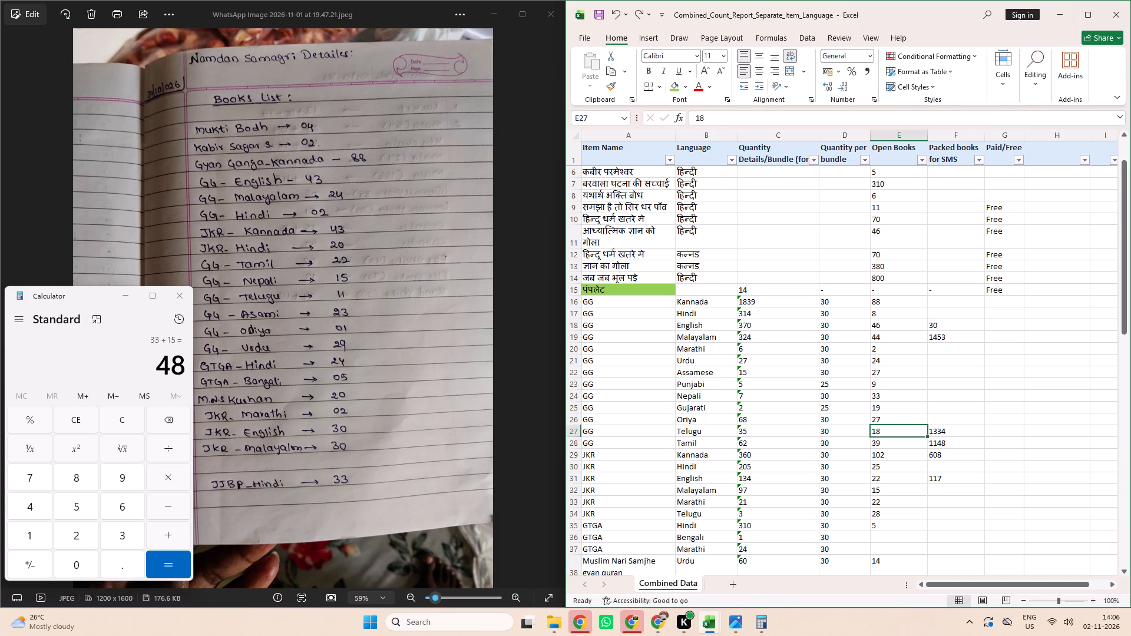
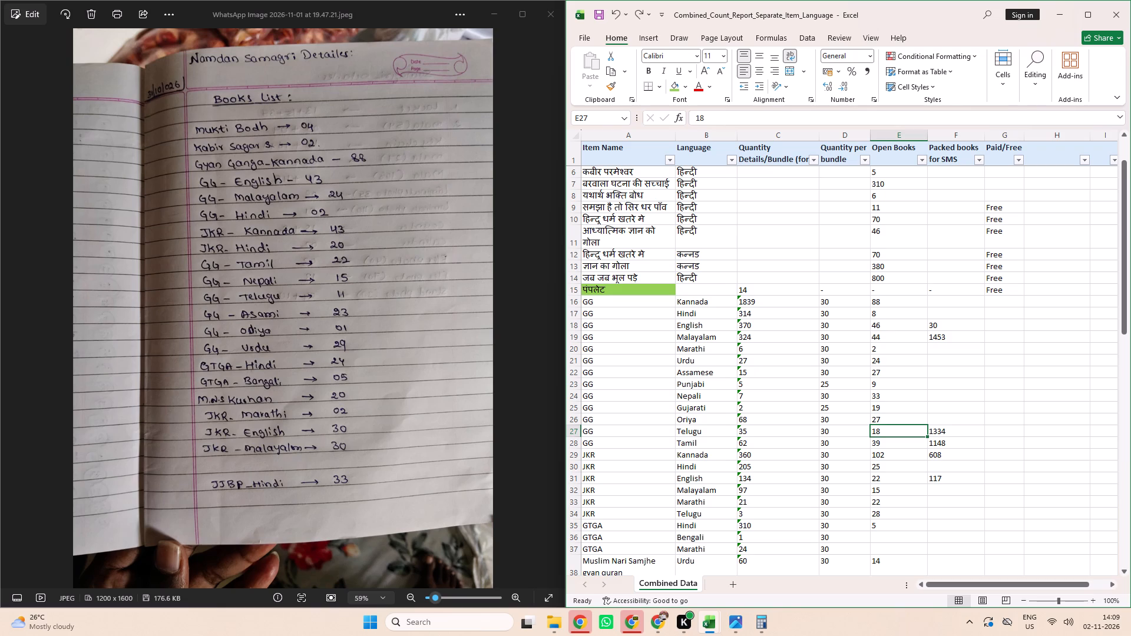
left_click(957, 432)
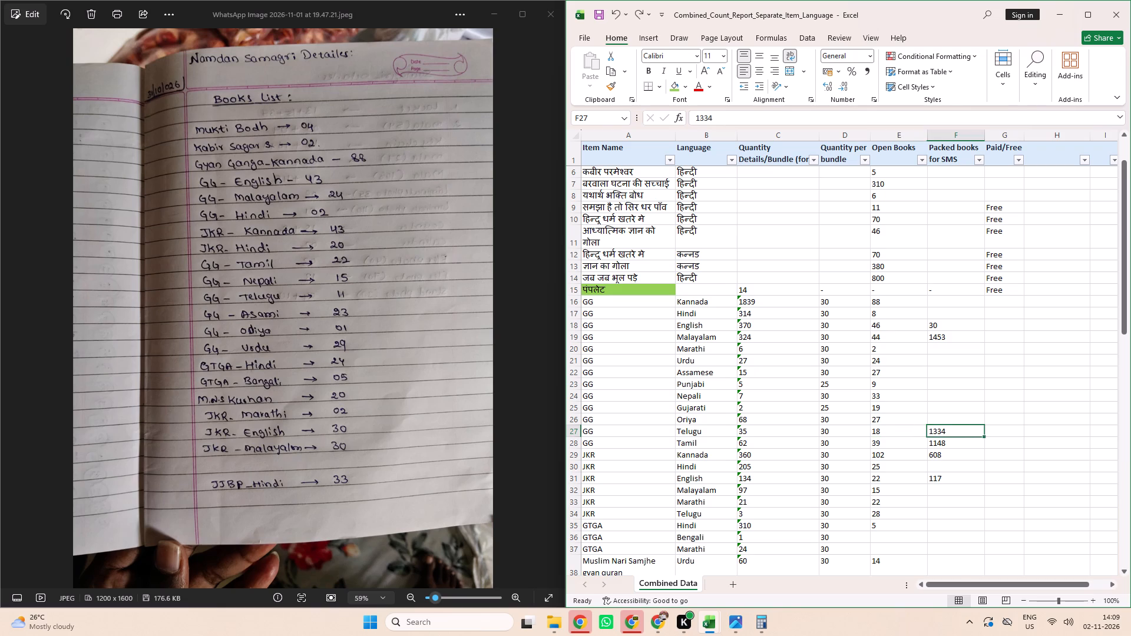
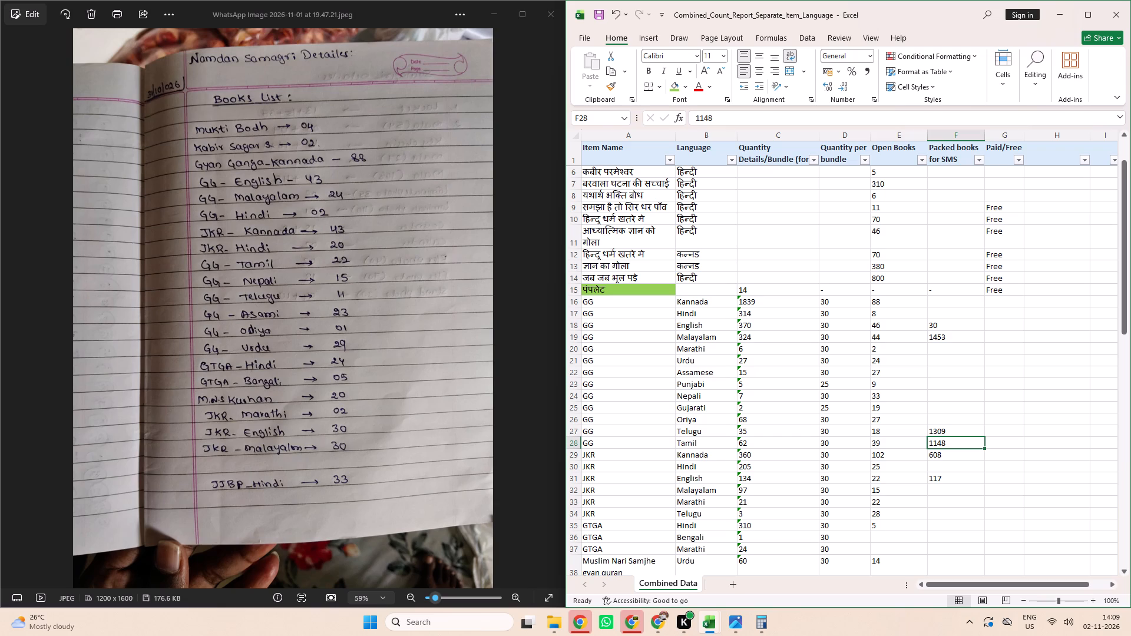
Open the Calculator alongside the handwritten notes and the workbook.
left_click(978, 431)
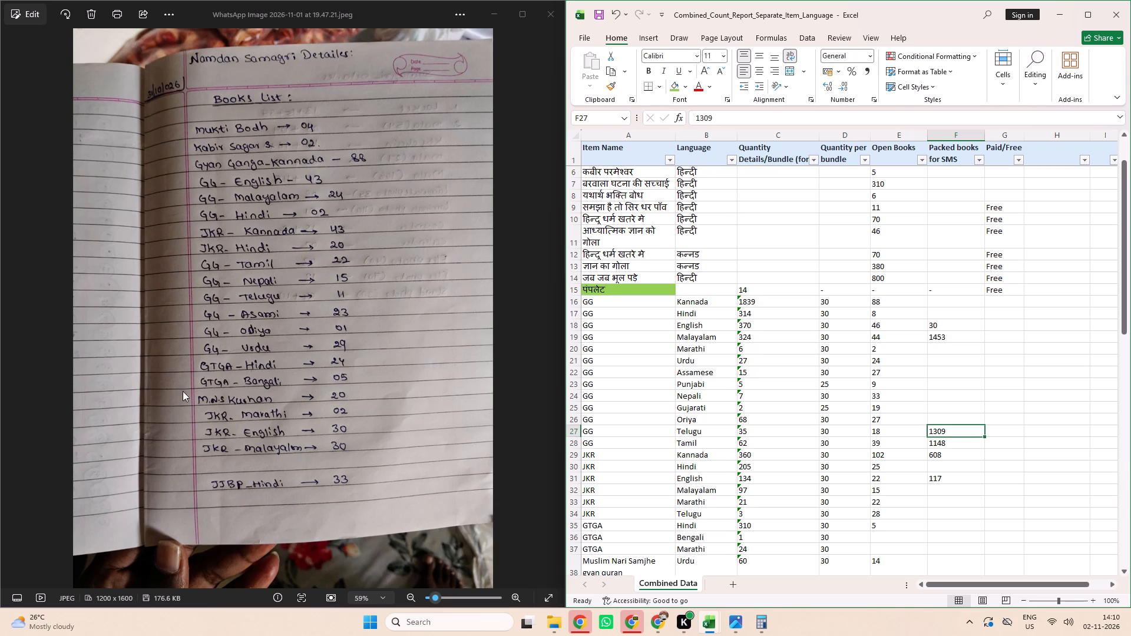
left_click(760, 617)
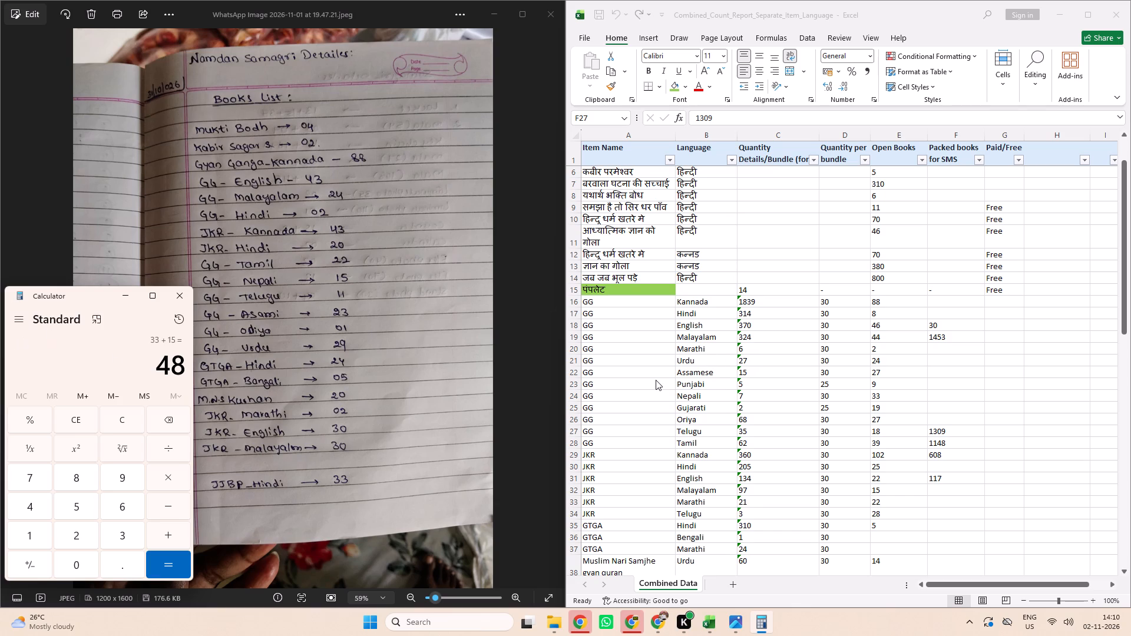
Rename the Hindi item in row 10 as हिन्दू धर्म महान.
scroll(656, 380, "up", 3)
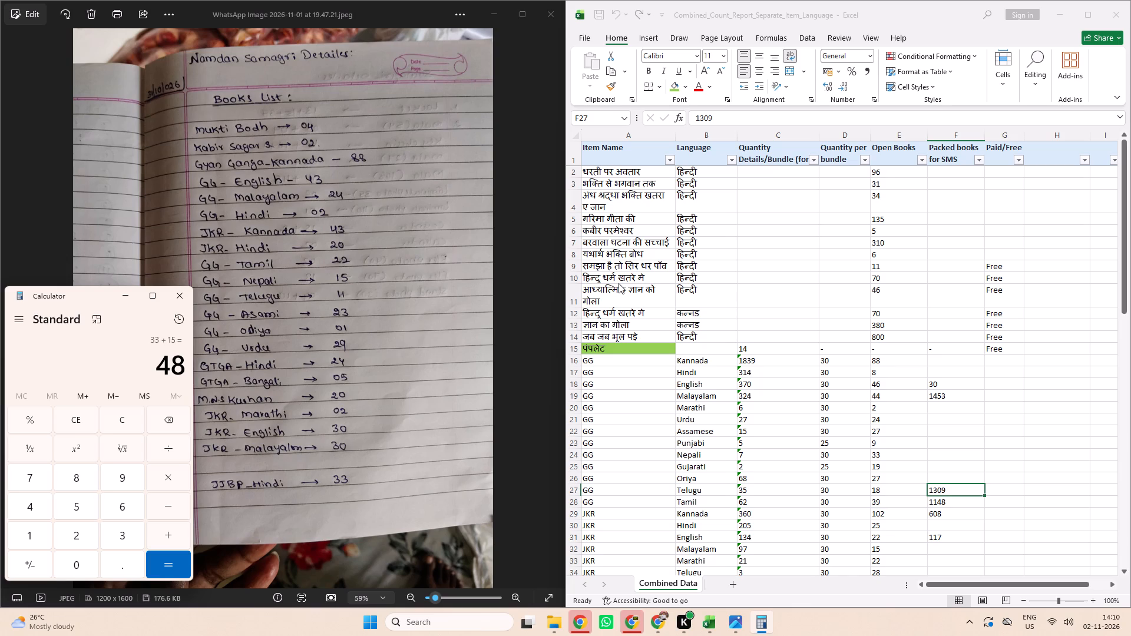
left_click(629, 283)
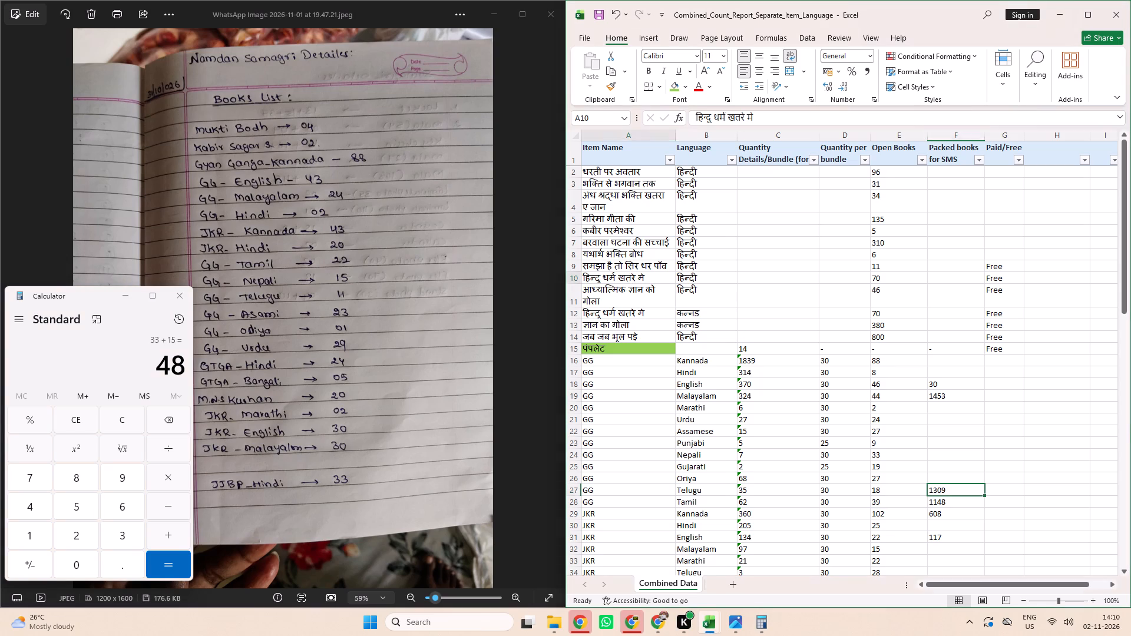
left_click(634, 279)
double_click(650, 277)
left_click_drag(650, 277, 620, 280)
key("super+space")
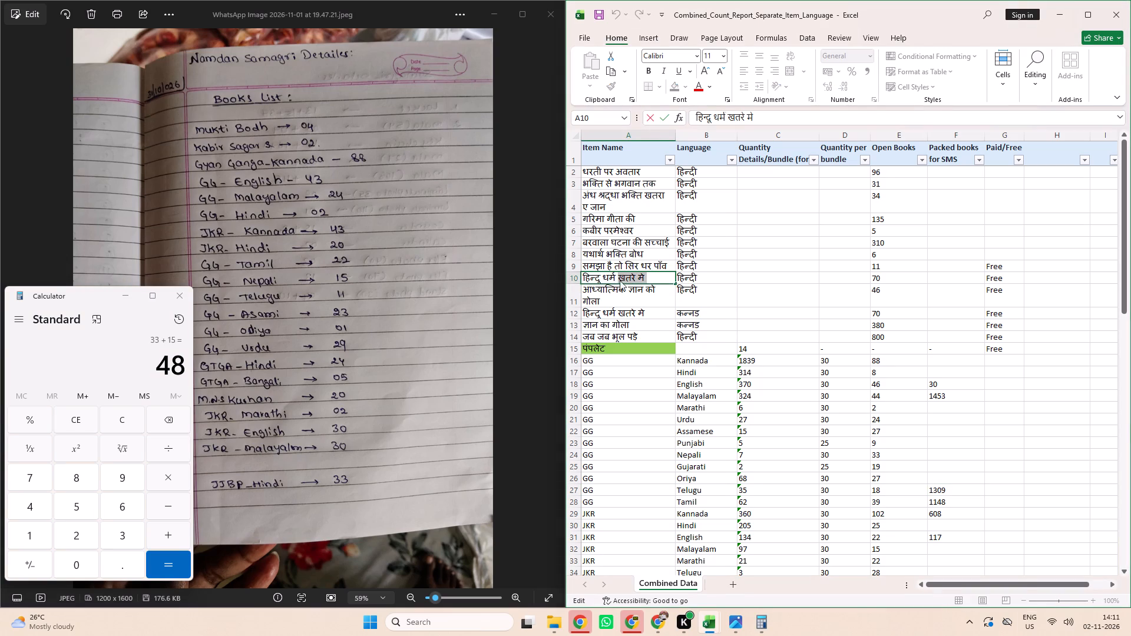
type("mahaan")
key("space")
key("BackSpace")
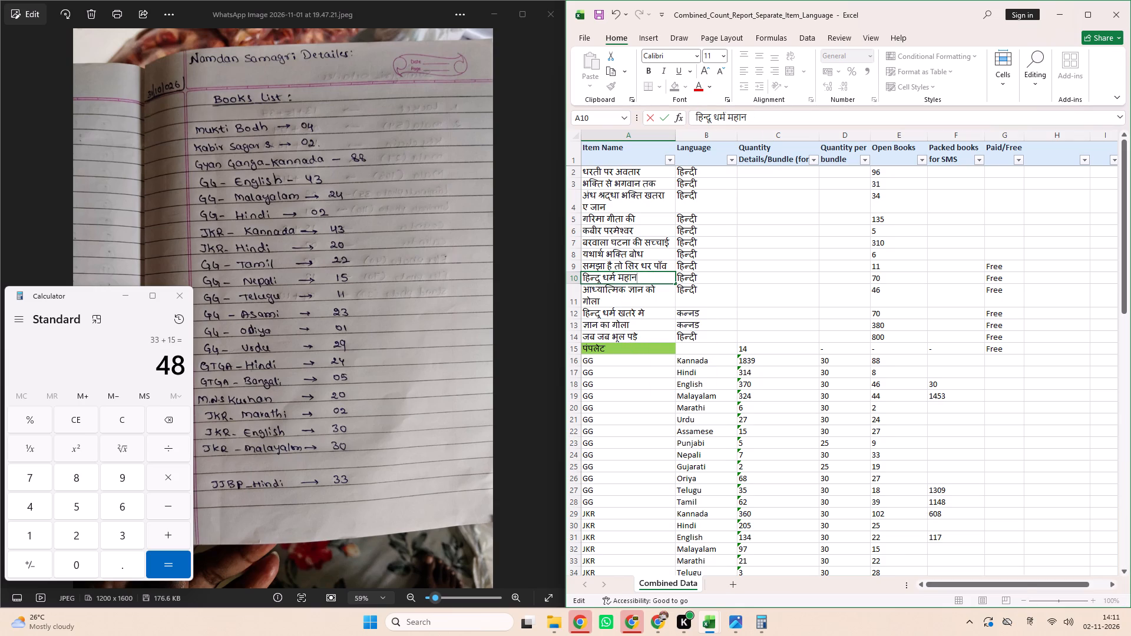
key("Return")
Copy the item name हिन्दू धर्म महान from row 10 to the Kannada item in row 12 and save the workbook.
key("Up")
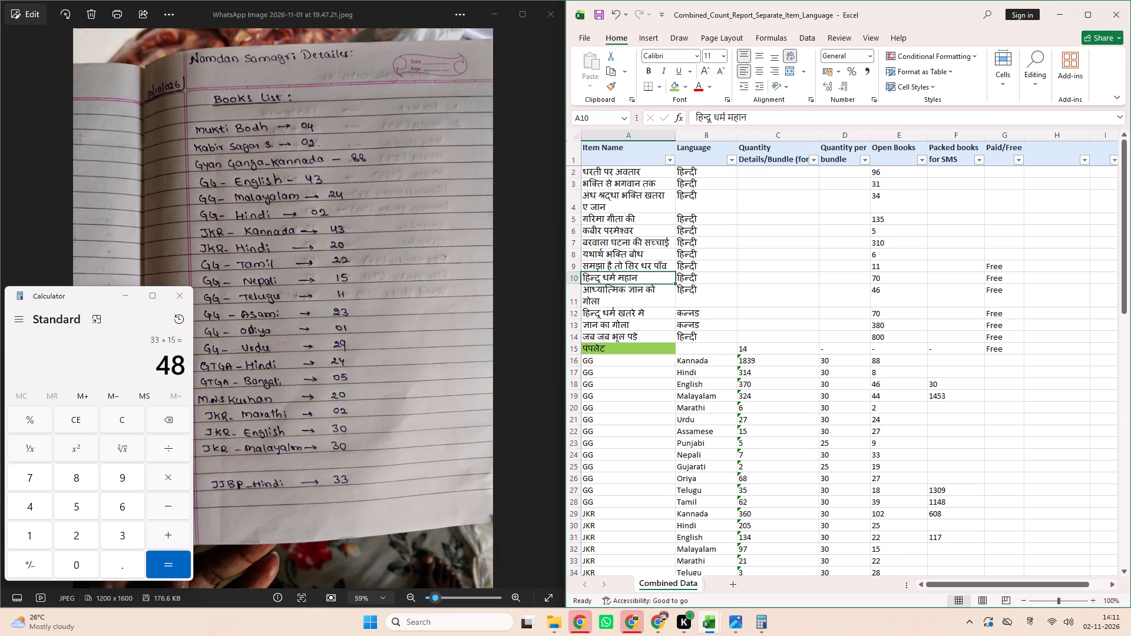
key("ctrl+c")
key("Down")
key("Down")
key("ctrl+v")
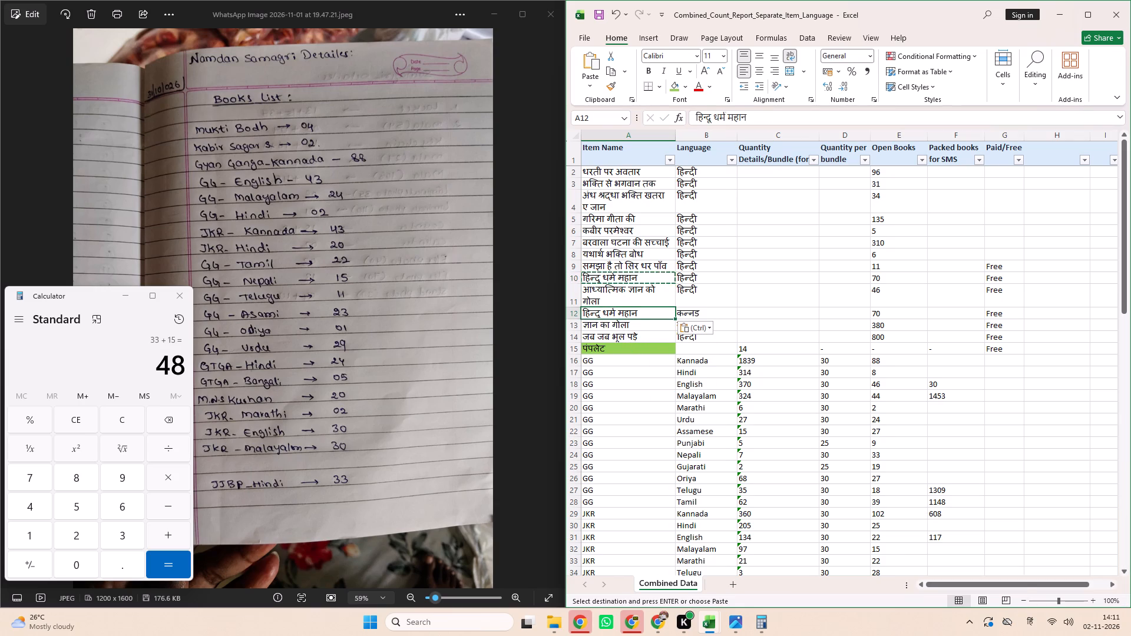
left_click(698, 303)
key("ctrl+s")
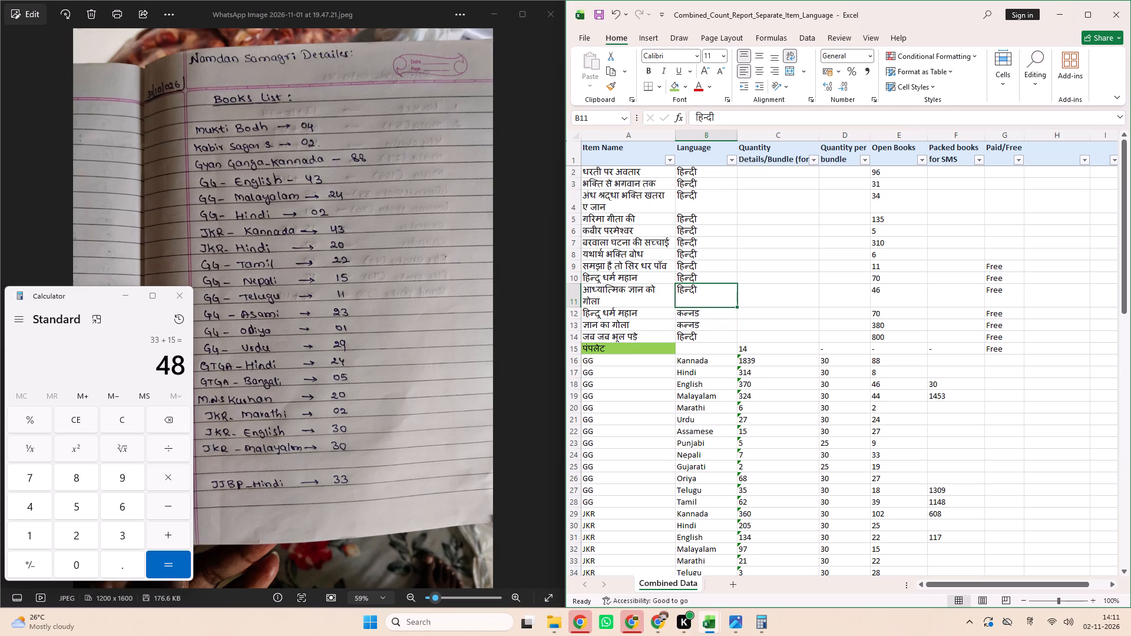
Copy the item name आध्यात्मिक ज्ञान को गोला from row 11 to the Kannada item in row 13 and save the workbook.
left_click(609, 292)
key("ctrl+c")
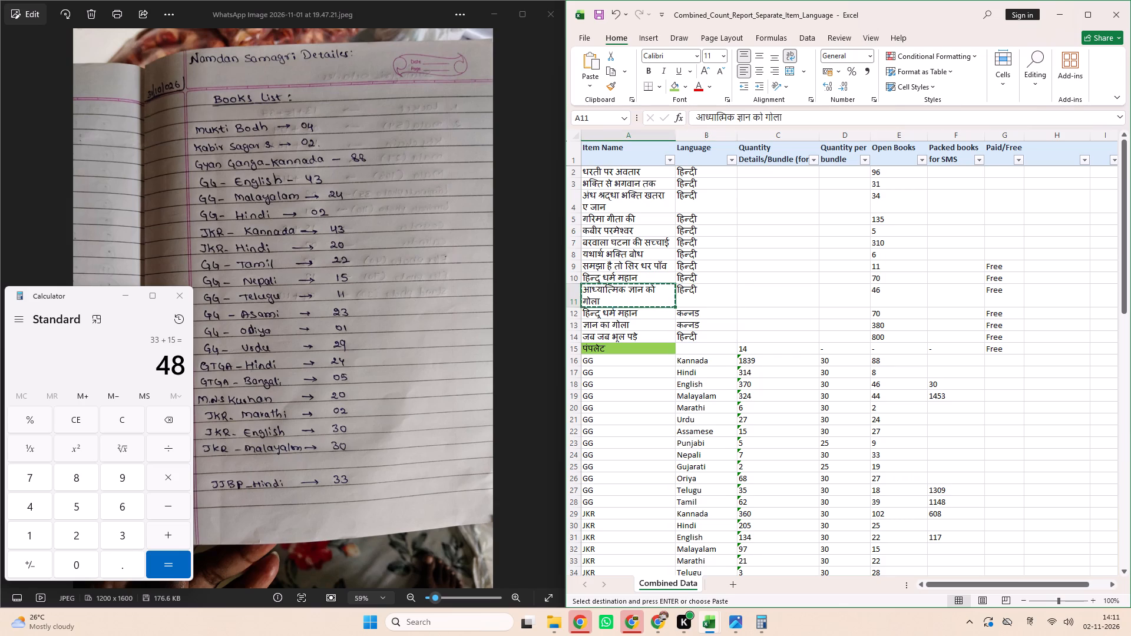
key("Down")
key("Down")
key("ctrl+v")
key("ctrl+s")
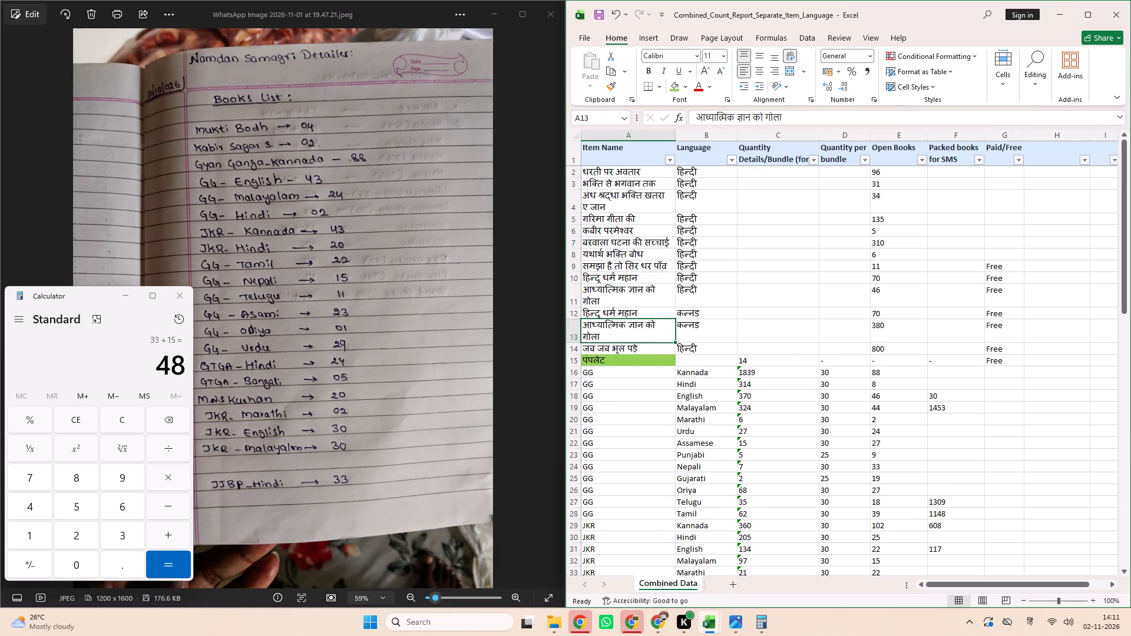
Rename the Urdu book in row 38 as Muslaman Nari Samjhe gyan quran.
scroll(638, 370, "up", 2)
scroll(649, 230, "down", 2)
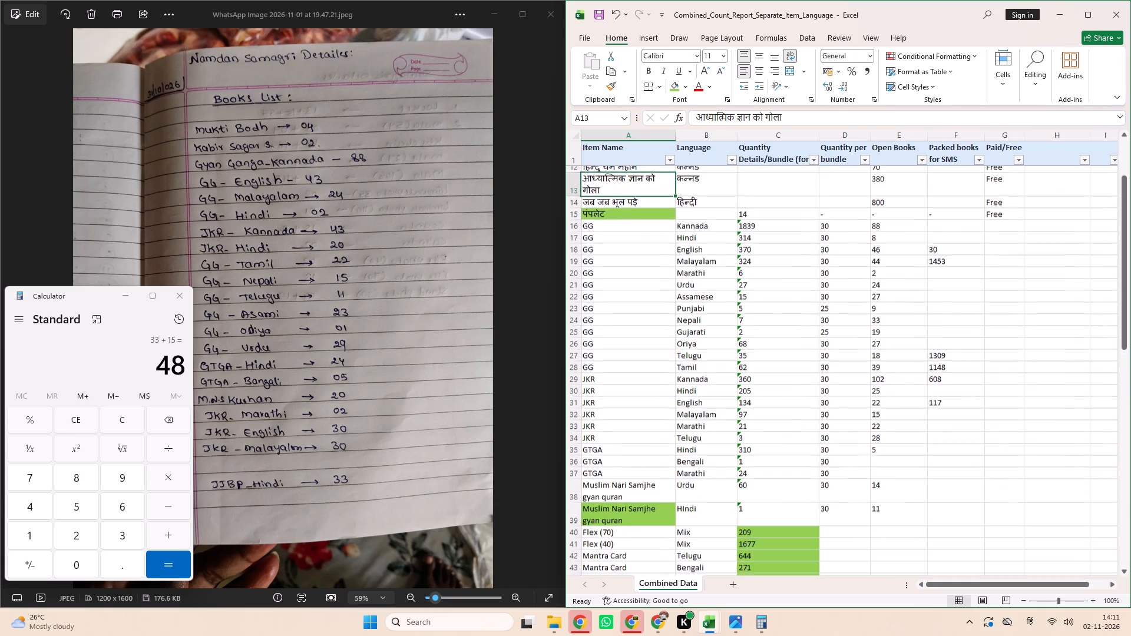
scroll(649, 230, "down", 3)
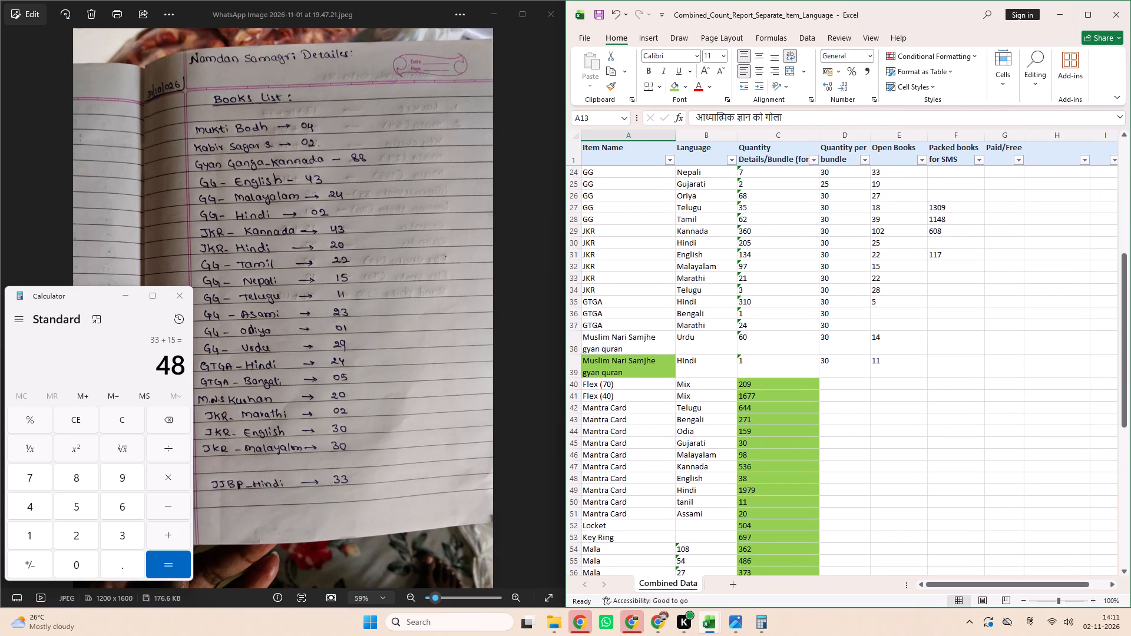
scroll(649, 230, "down", 2)
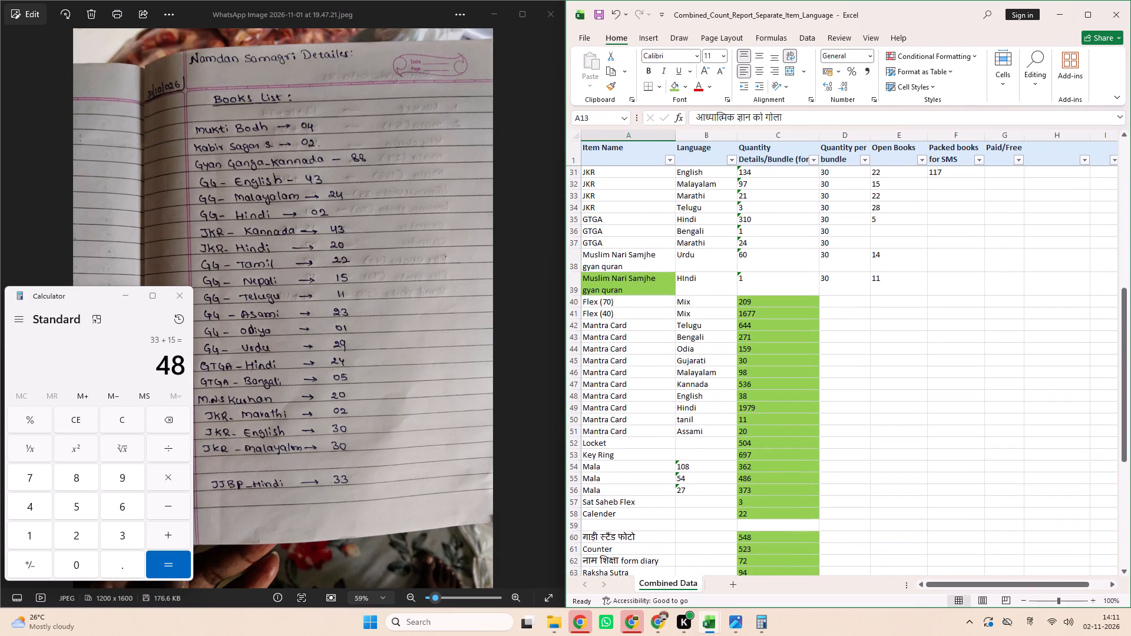
scroll(649, 230, "down", 1)
triple_click(607, 249)
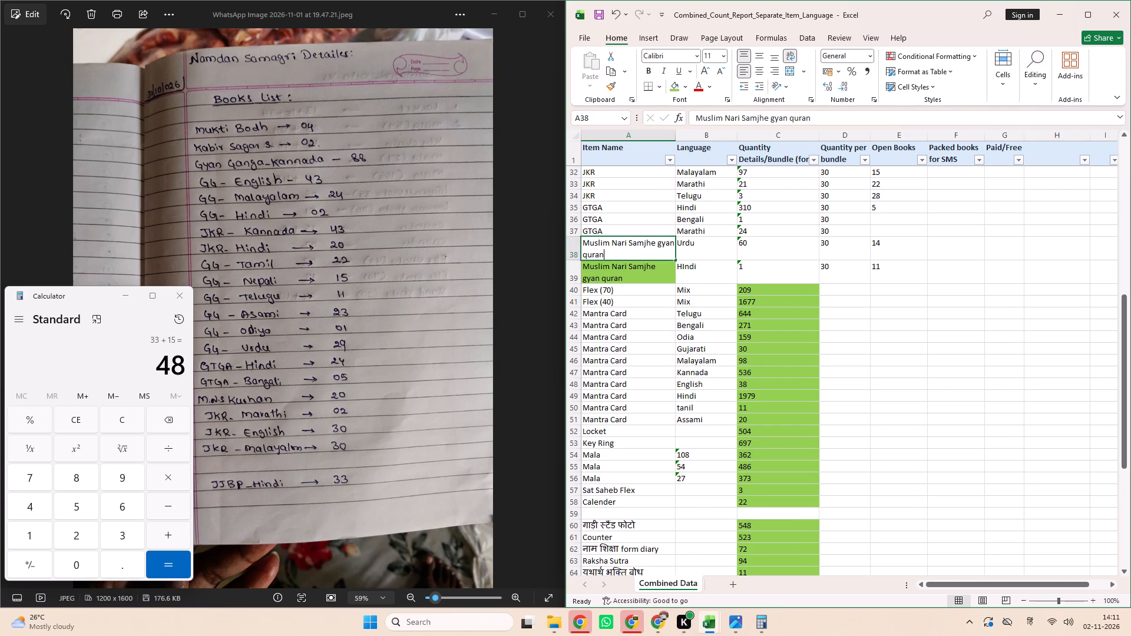
left_click(608, 241)
key("BackSpace")
key("BackSpace")
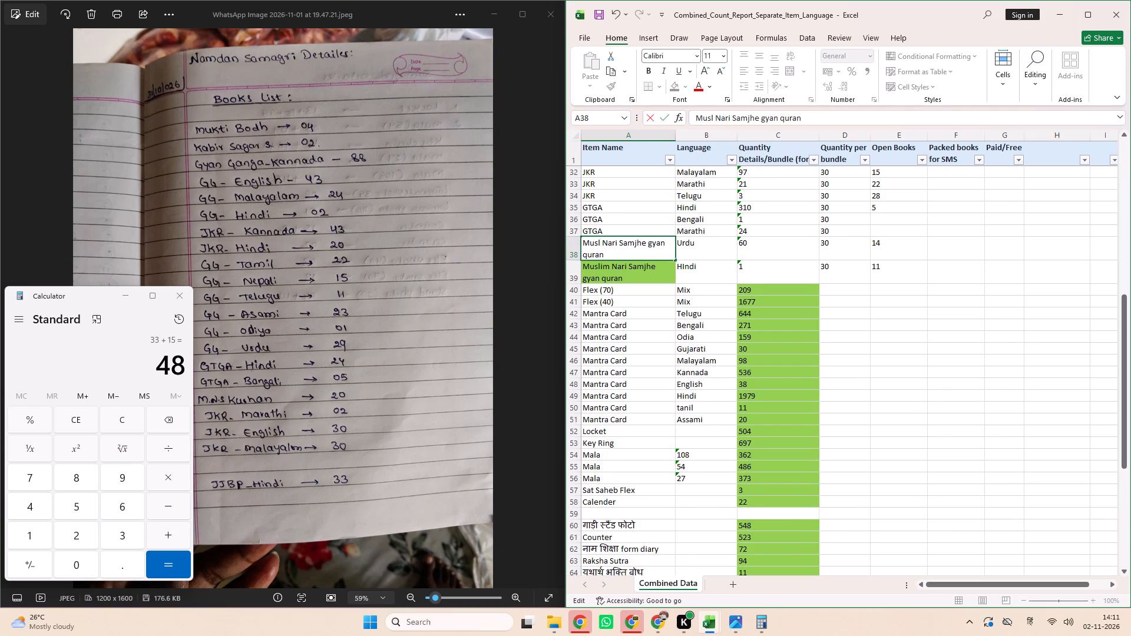
type("man")
key("BackSpace")
key("BackSpace")
key("BackSpace")
type("aman")
key("2")
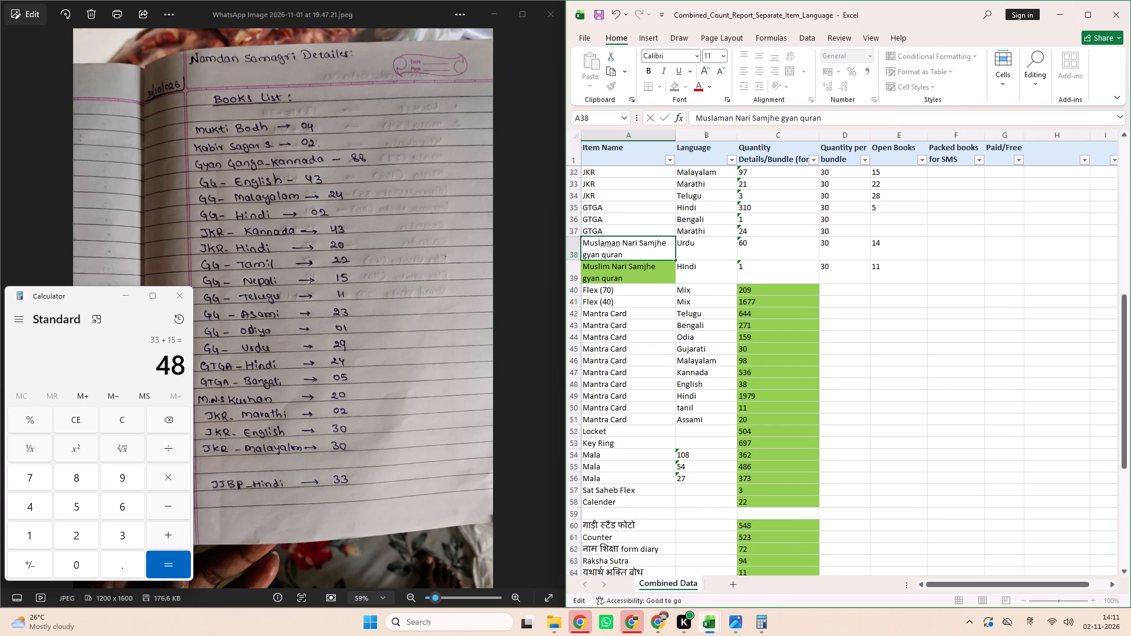
key("BackSpace")
key("super+space")
key("Down")
key("Return")
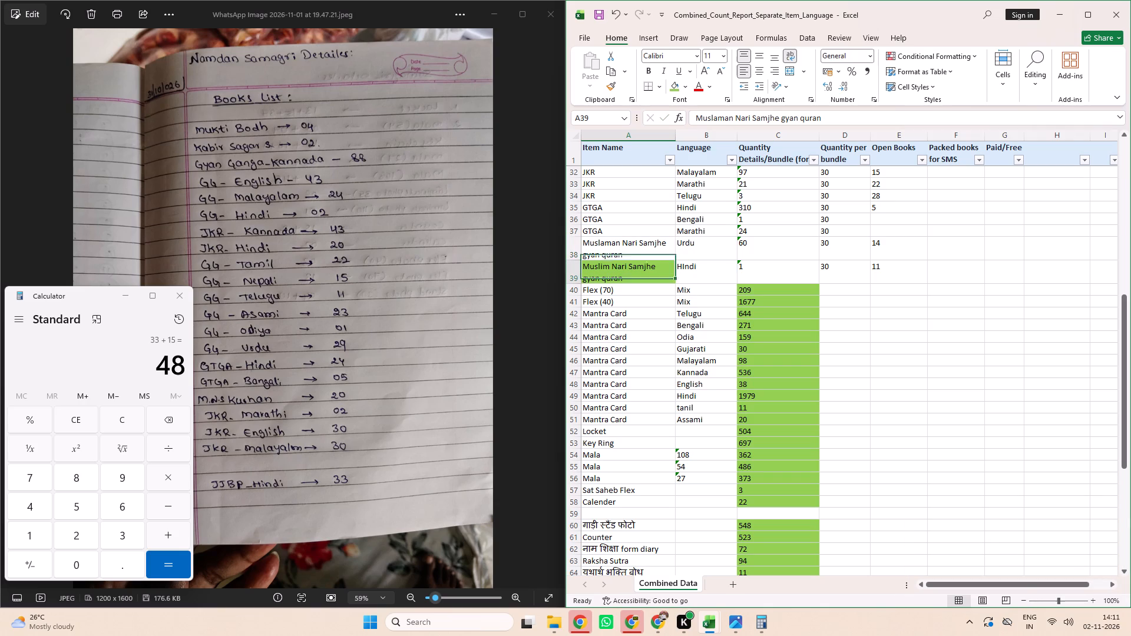
Fill the row 38 item name down into the Hindi book in row 39 and shade that name cell green.
key("ctrl+d")
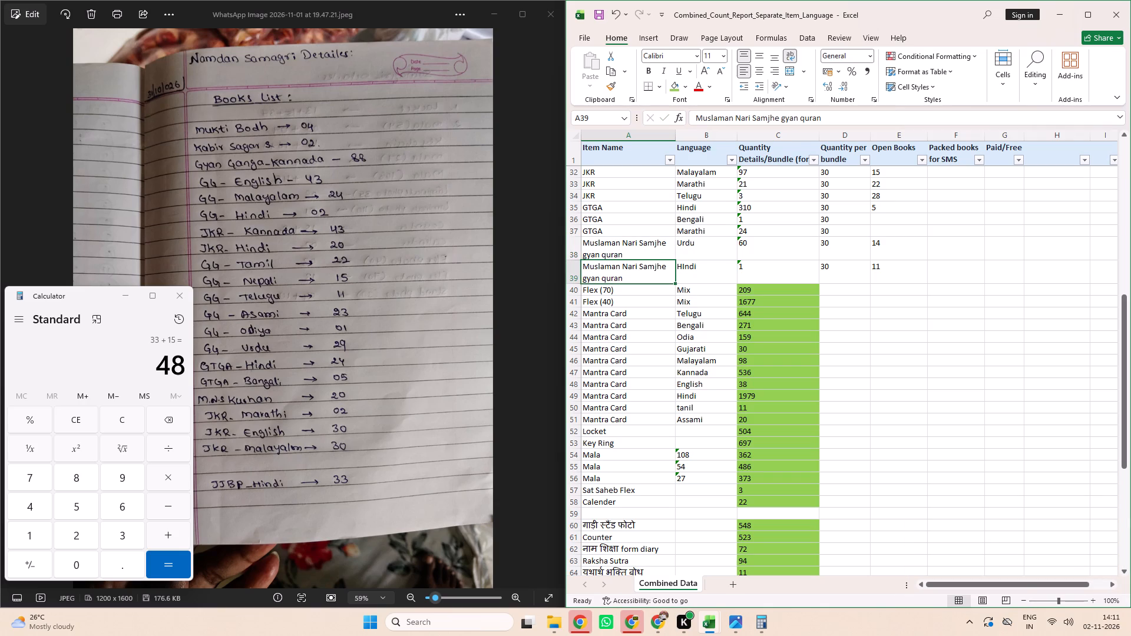
left_click(680, 85)
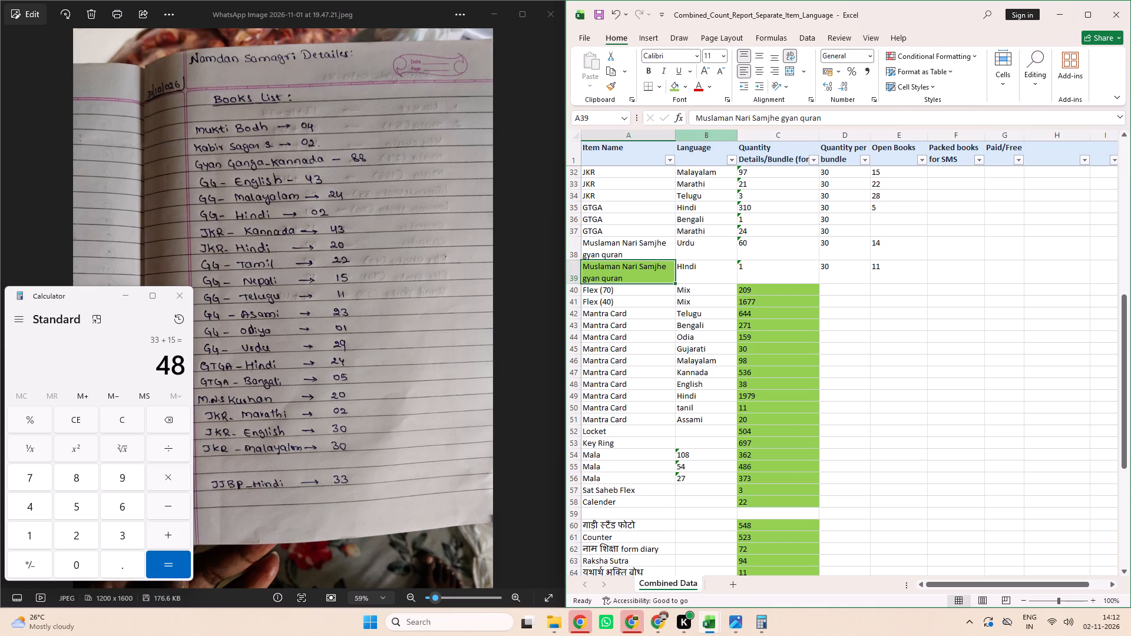
Review the remaining item rows down to the memory cards at the end of the sheet.
scroll(705, 335, "down", 2)
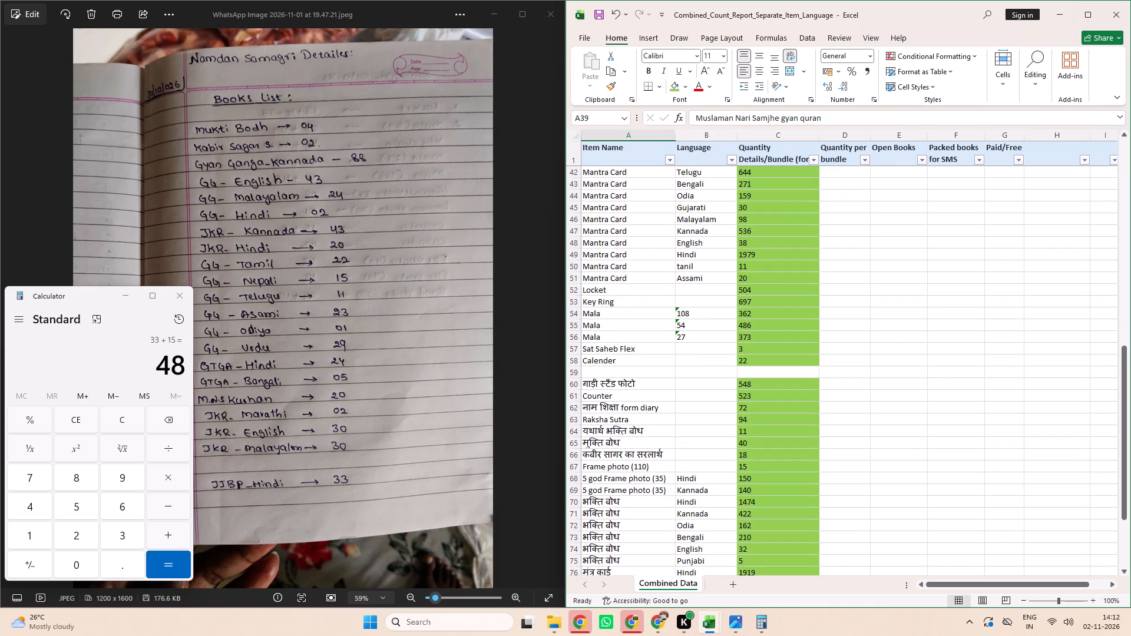
scroll(705, 335, "down", 2)
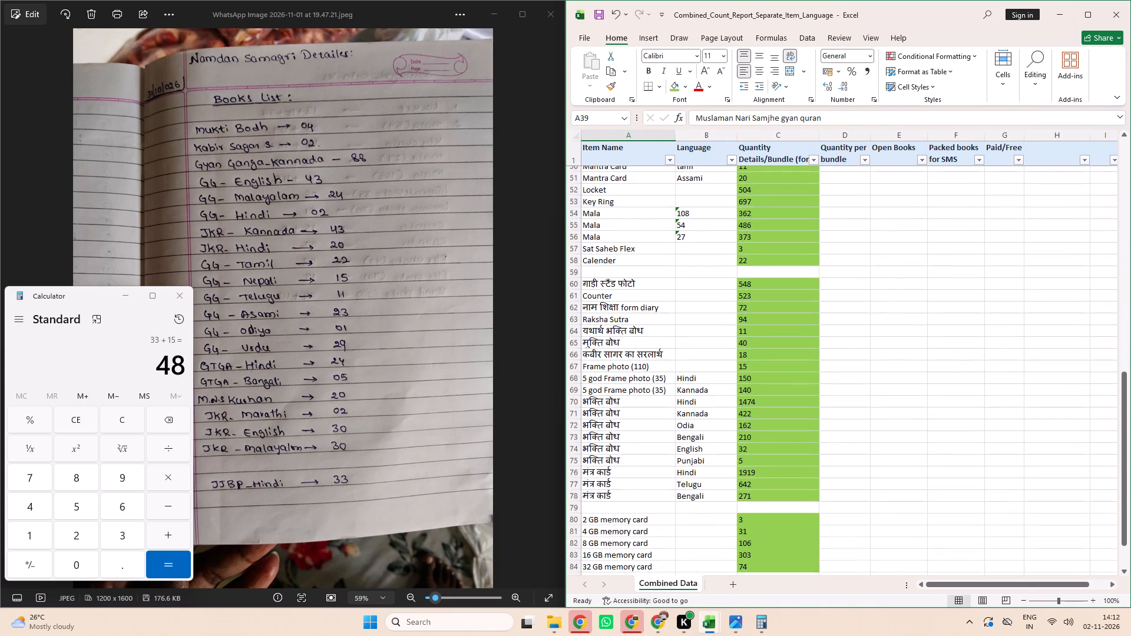
scroll(705, 335, "down", 2)
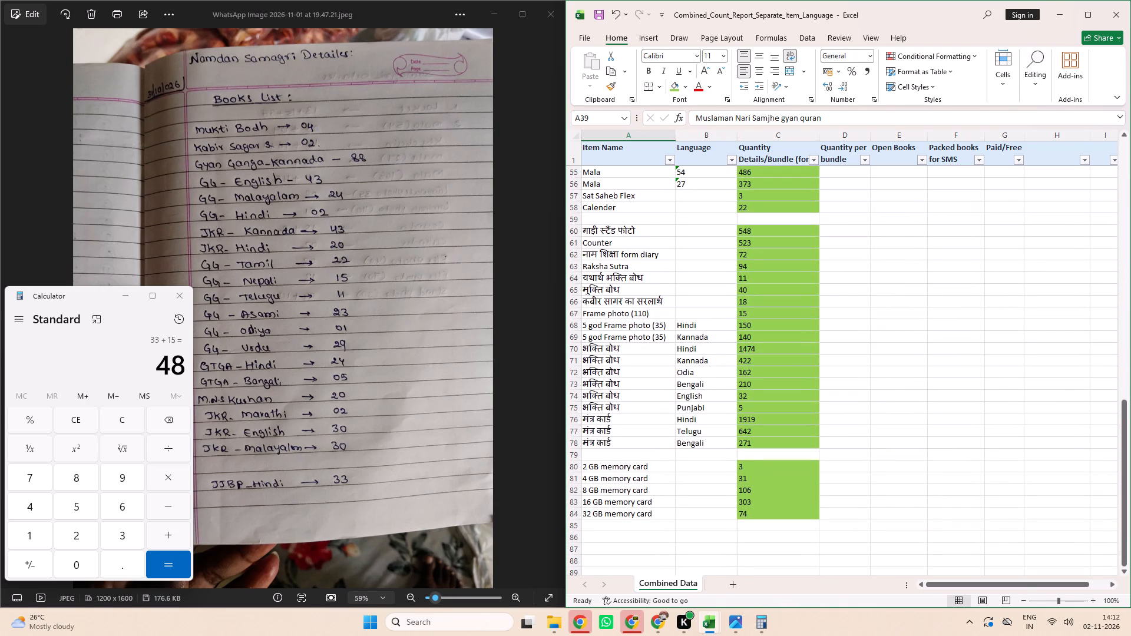
scroll(705, 335, "down", 2)
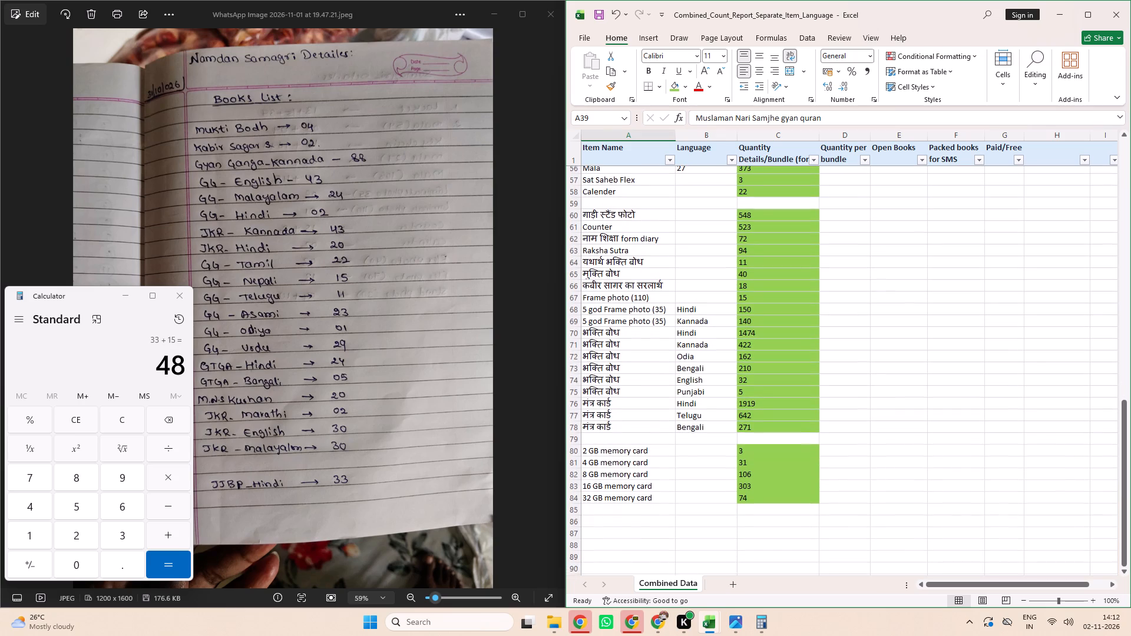
scroll(705, 335, "down", 2)
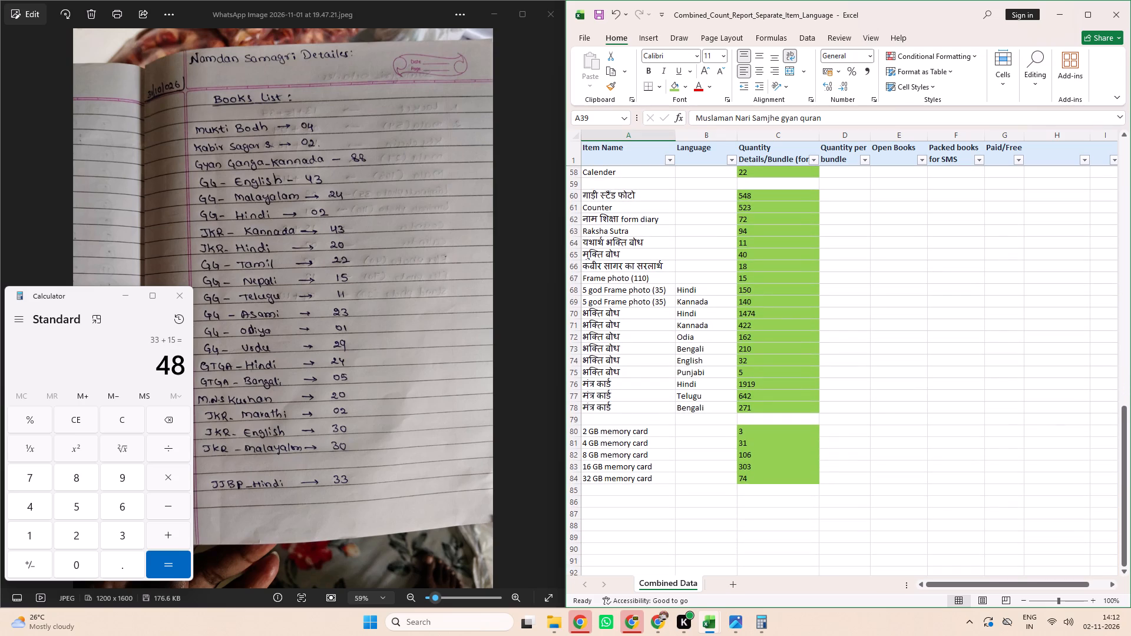
scroll(705, 335, "up", 3)
Save the workbook.
key("ctrl+s")
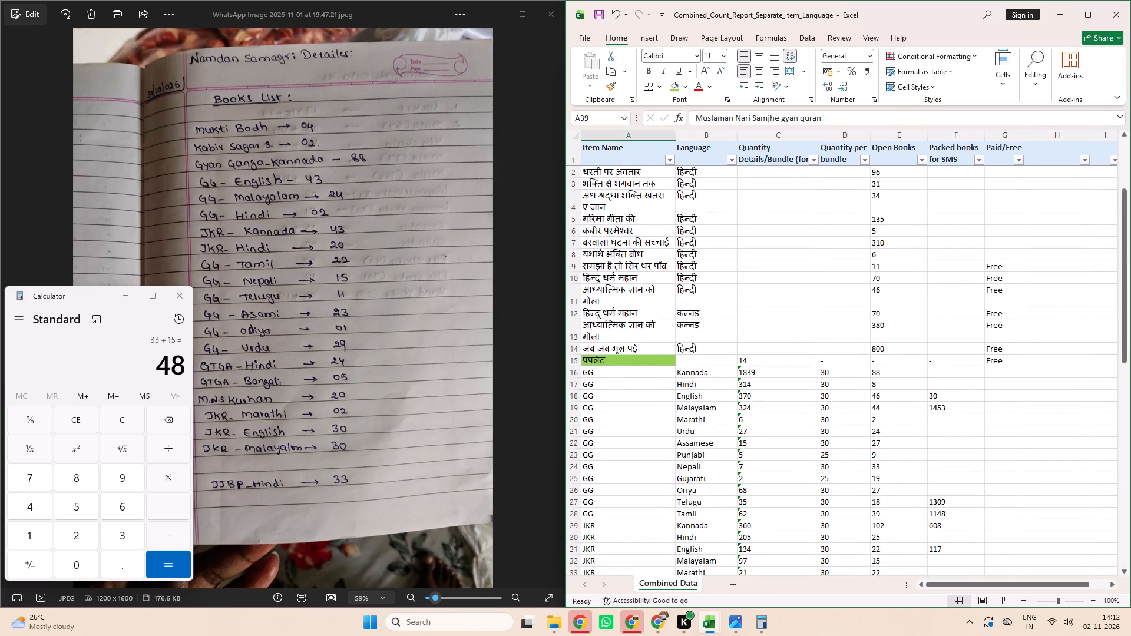
key("ctrl+s")
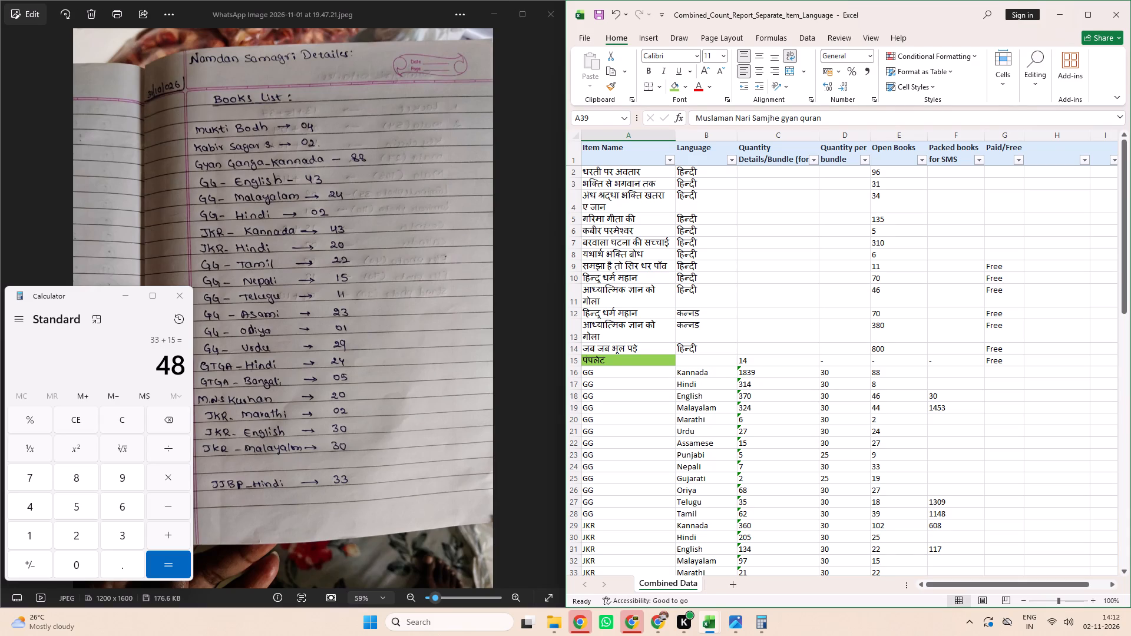
Set the Open Books count to 50 for GG Assamese and 28 for GG Oriya.
scroll(764, 356, "up", 3)
scroll(764, 356, "down", 1)
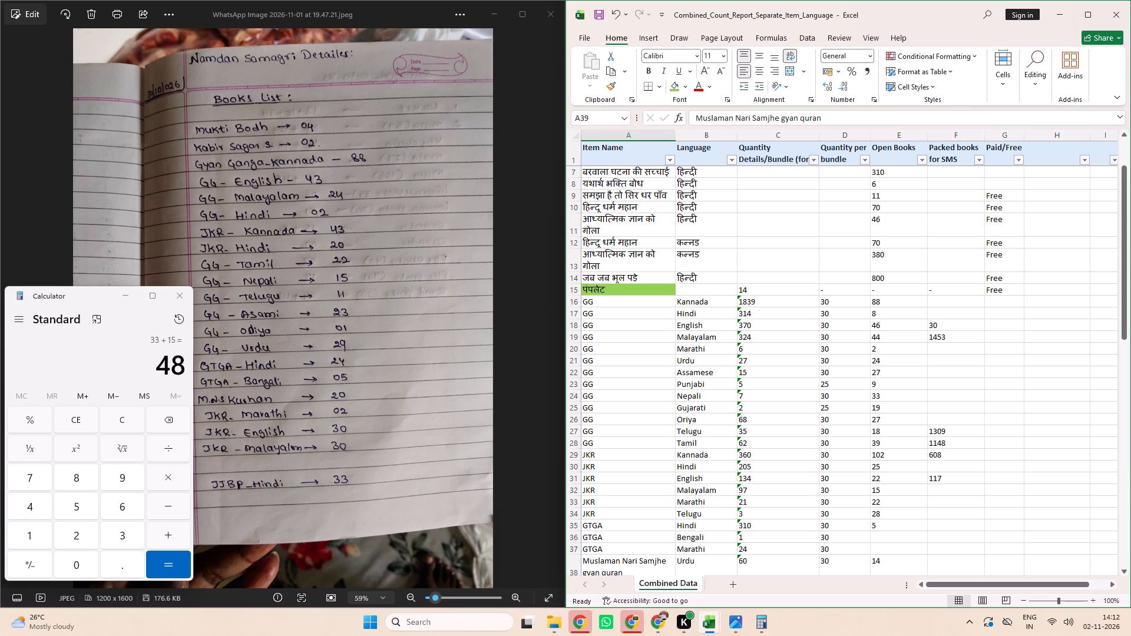
left_click(892, 395)
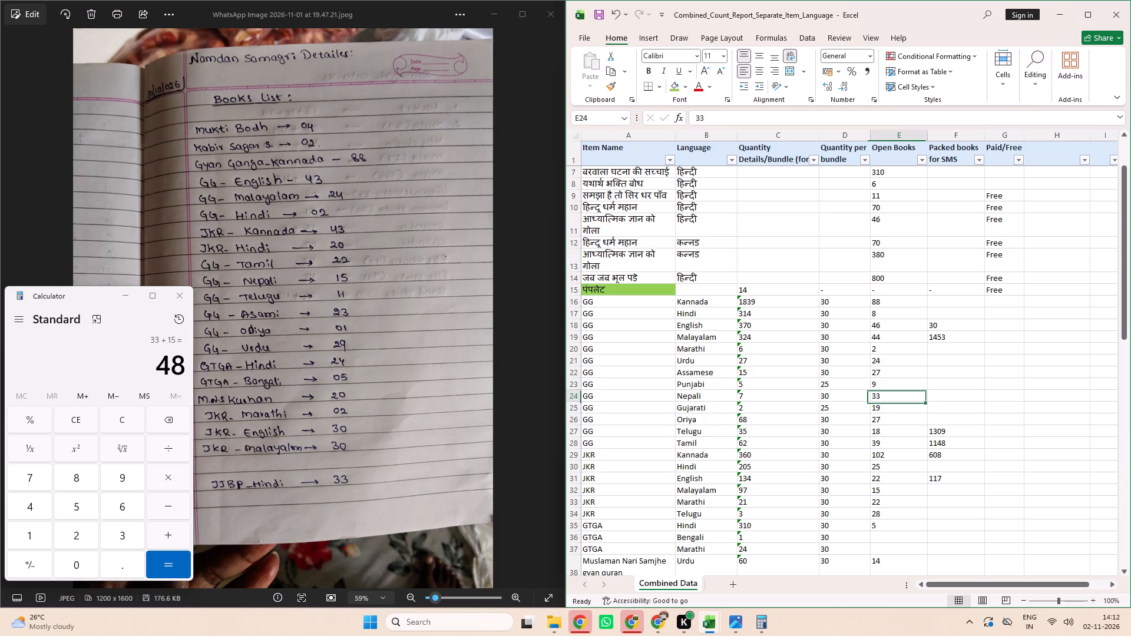
left_click(887, 370)
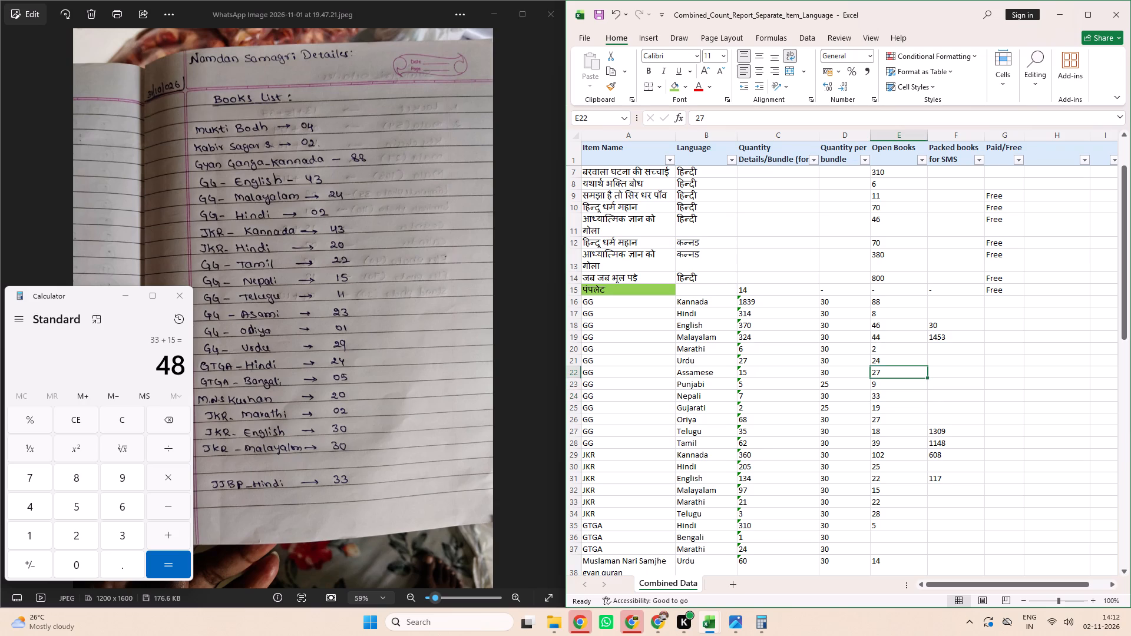
type("50")
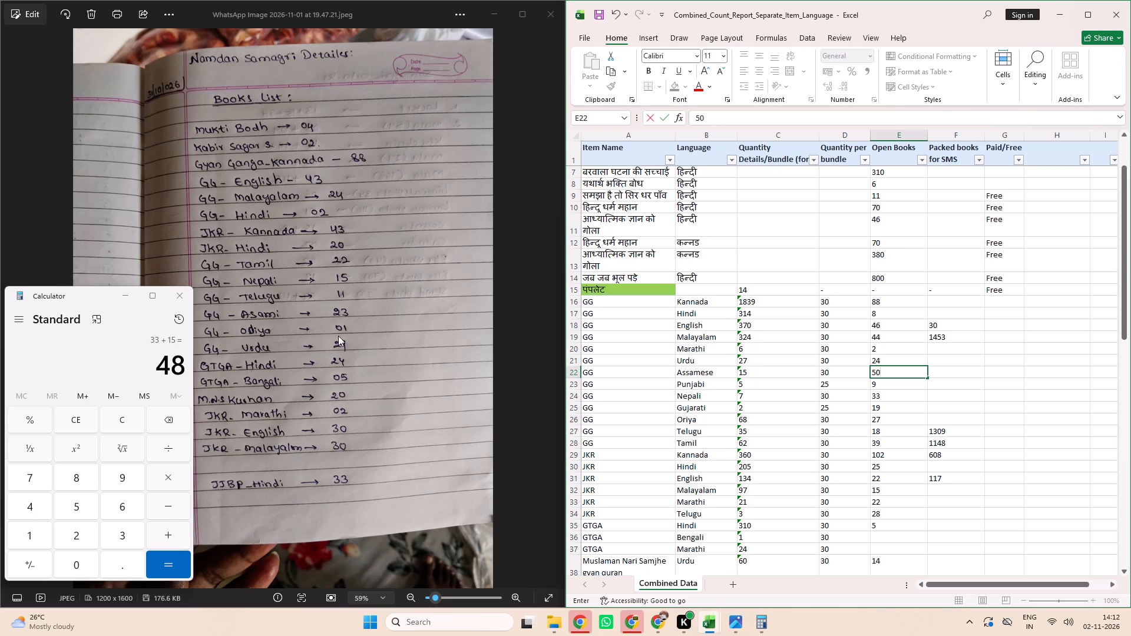
left_click(881, 416)
type("28")
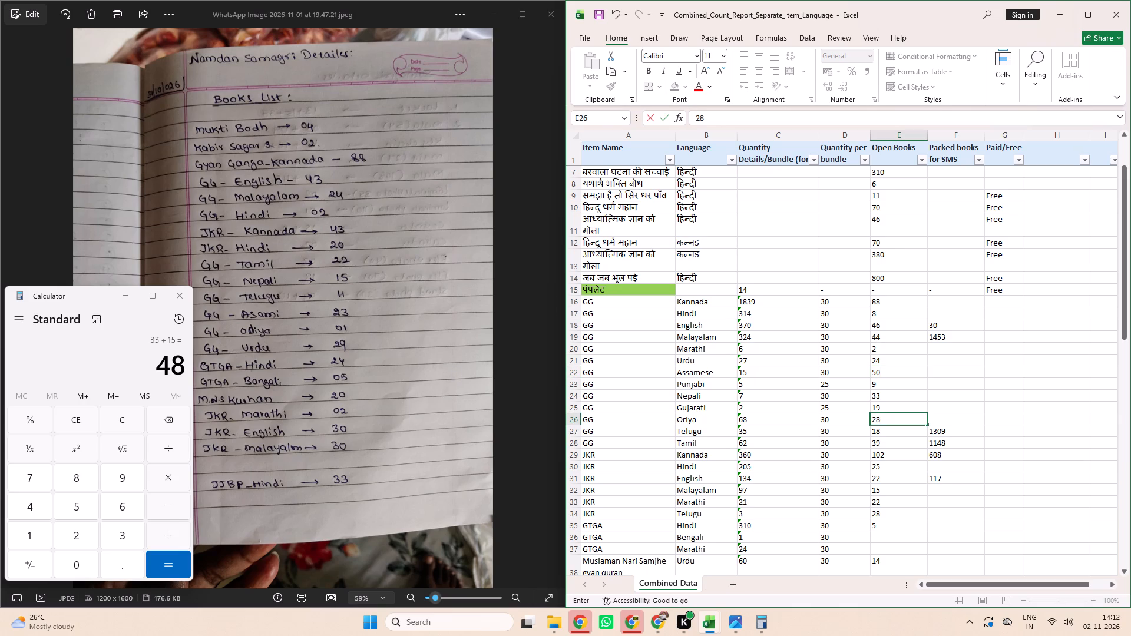
left_click(874, 438)
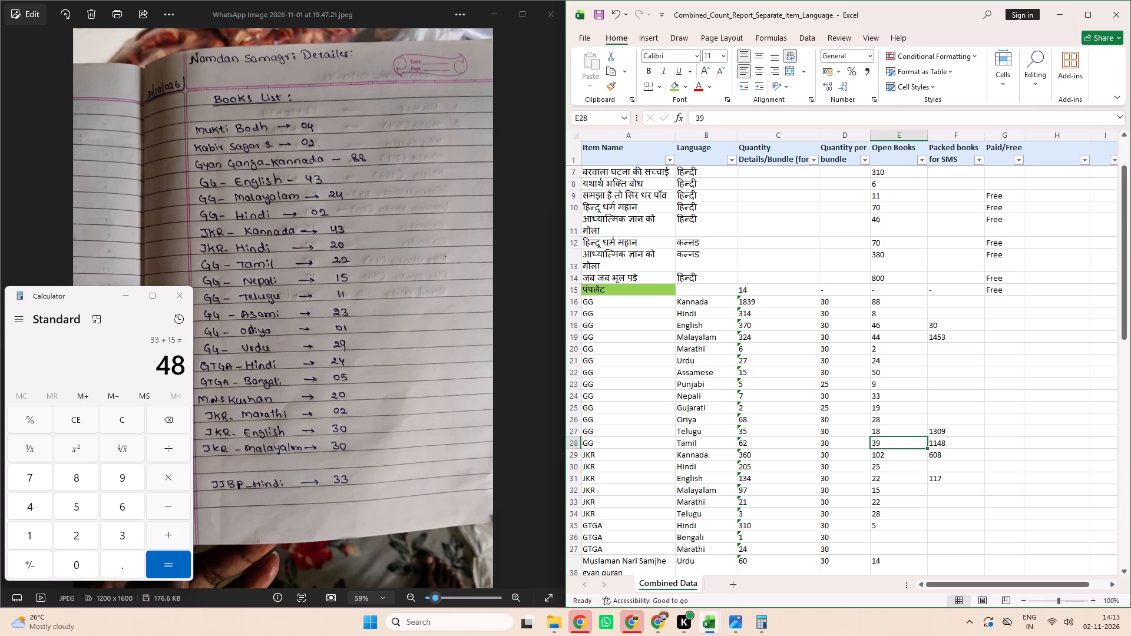
Set the Open Books count for GG Urdu to 53.
left_click(889, 359)
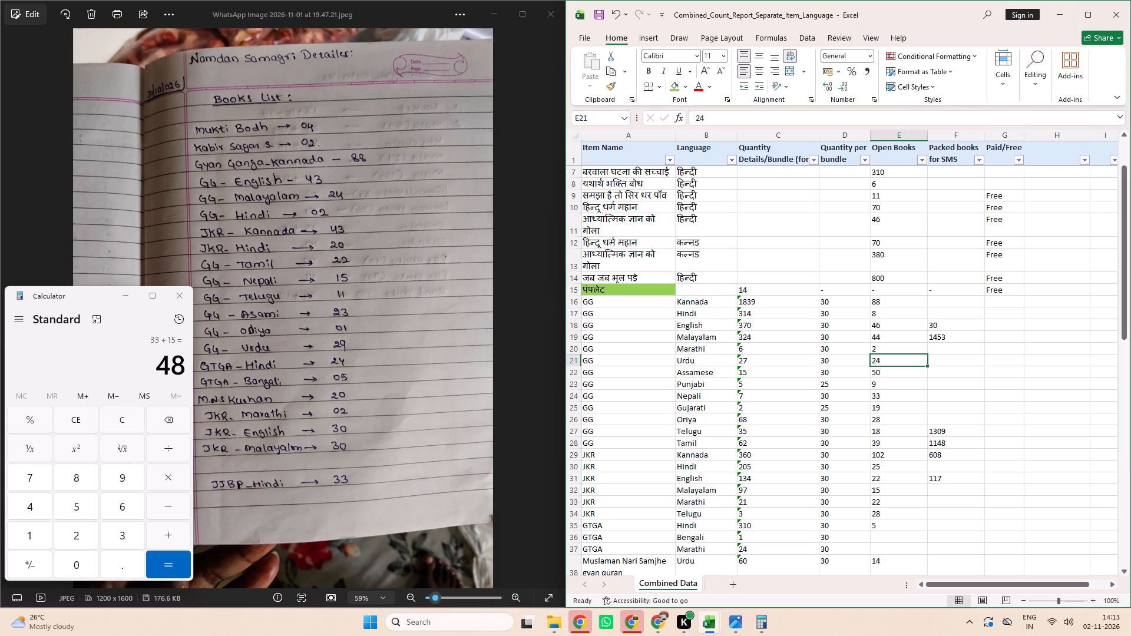
type("53")
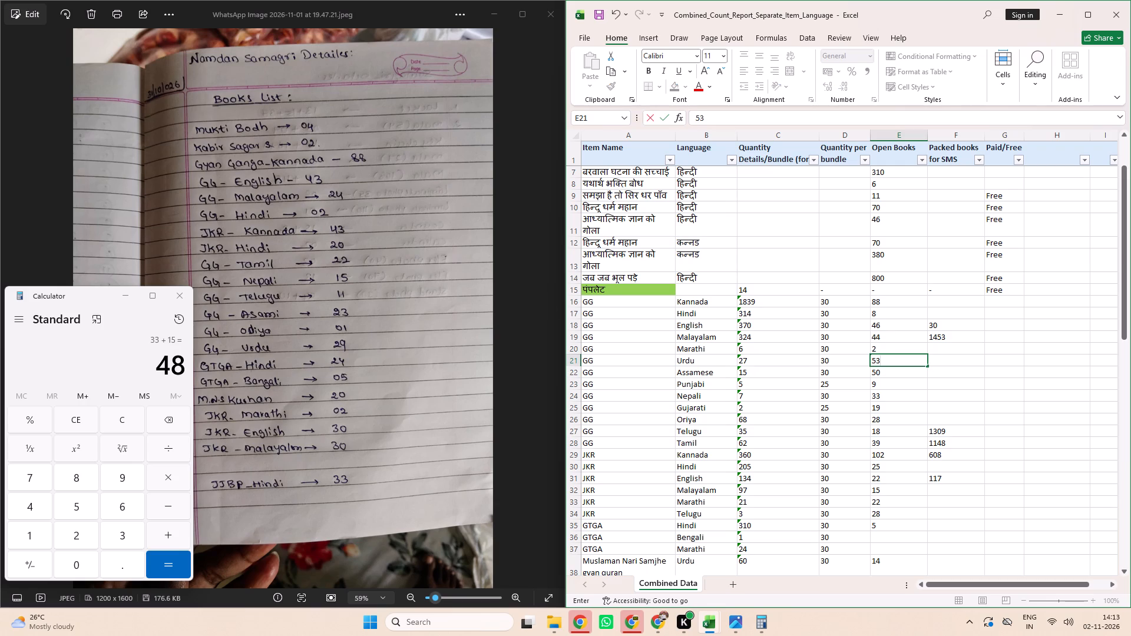
left_click(885, 373)
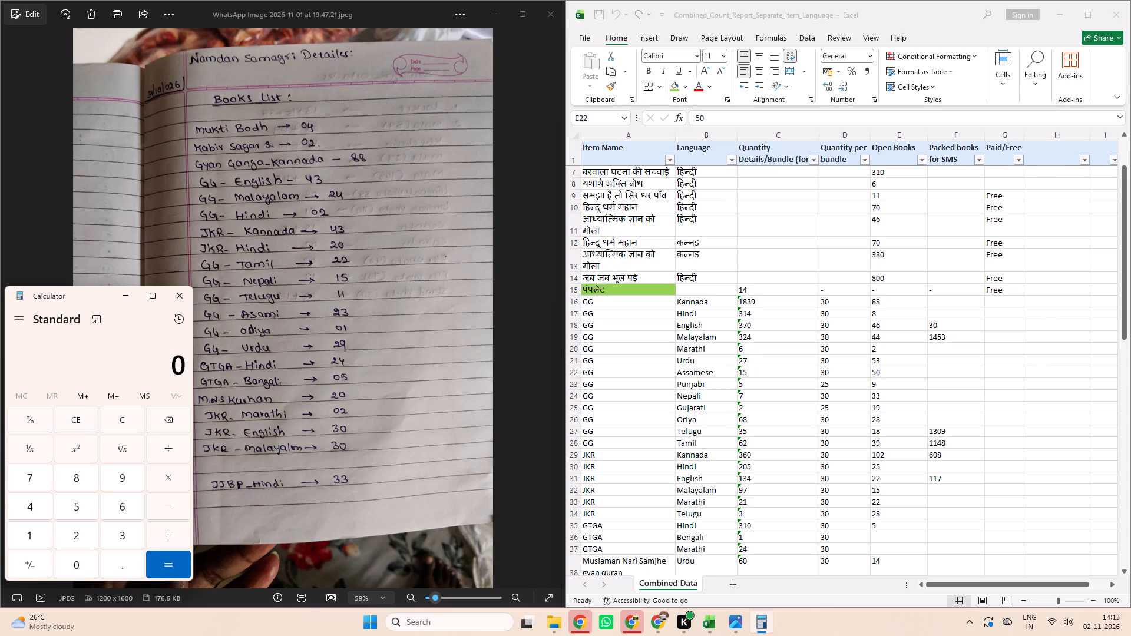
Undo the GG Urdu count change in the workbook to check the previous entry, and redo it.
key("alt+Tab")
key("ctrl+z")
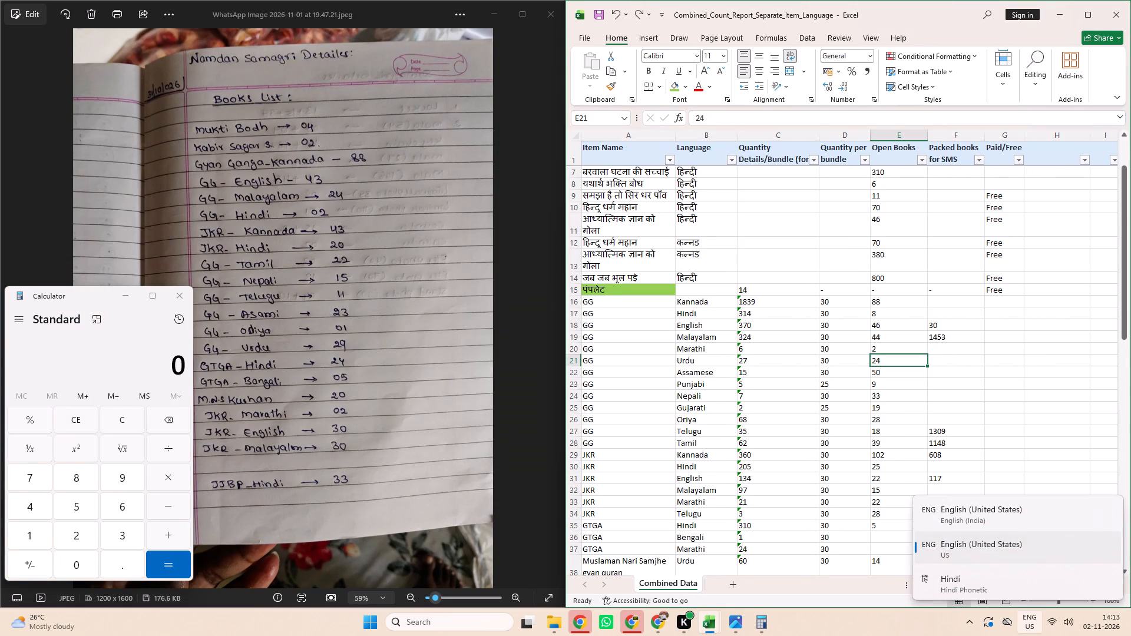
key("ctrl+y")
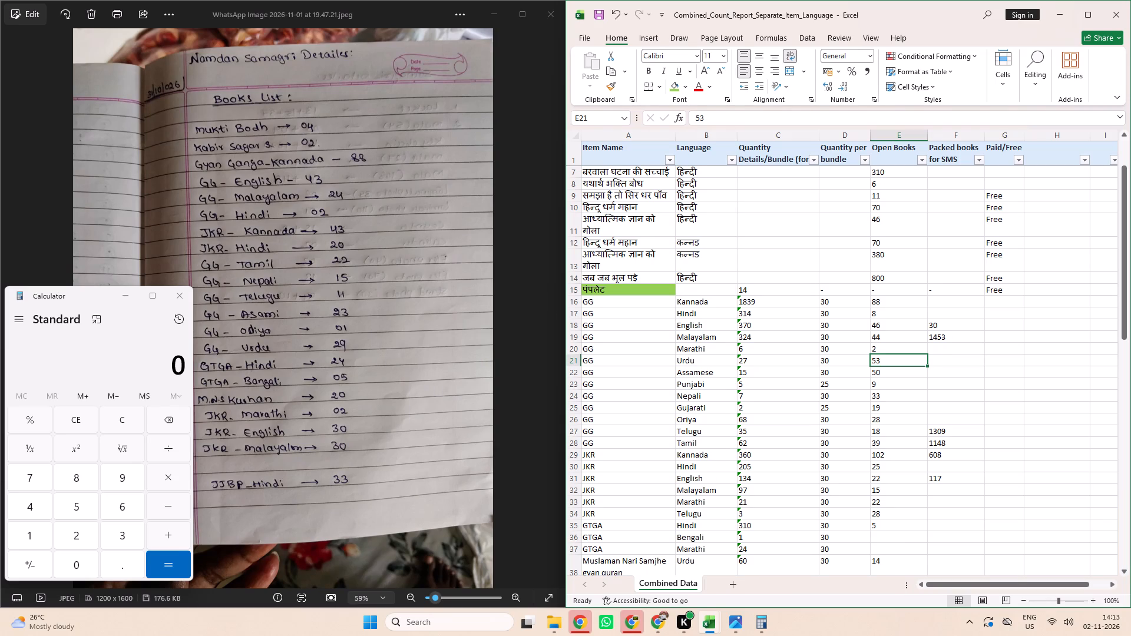
Set the Open Books count to 29 for GTGA Hindi and 5 for GTGA Bengali.
left_click(894, 522)
type("29")
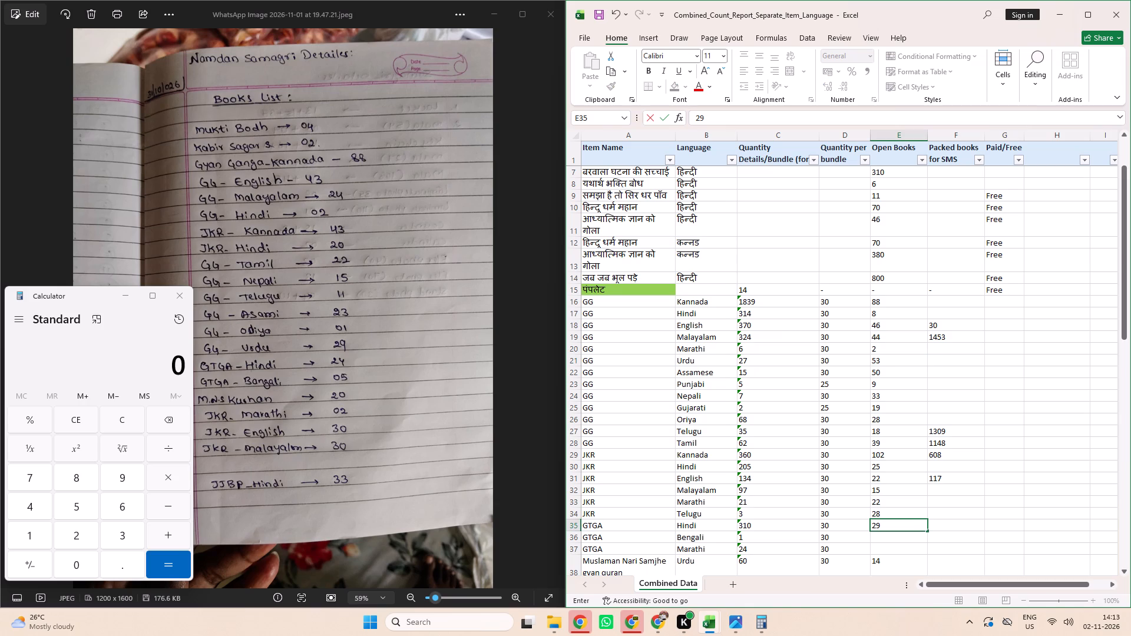
left_click(876, 536)
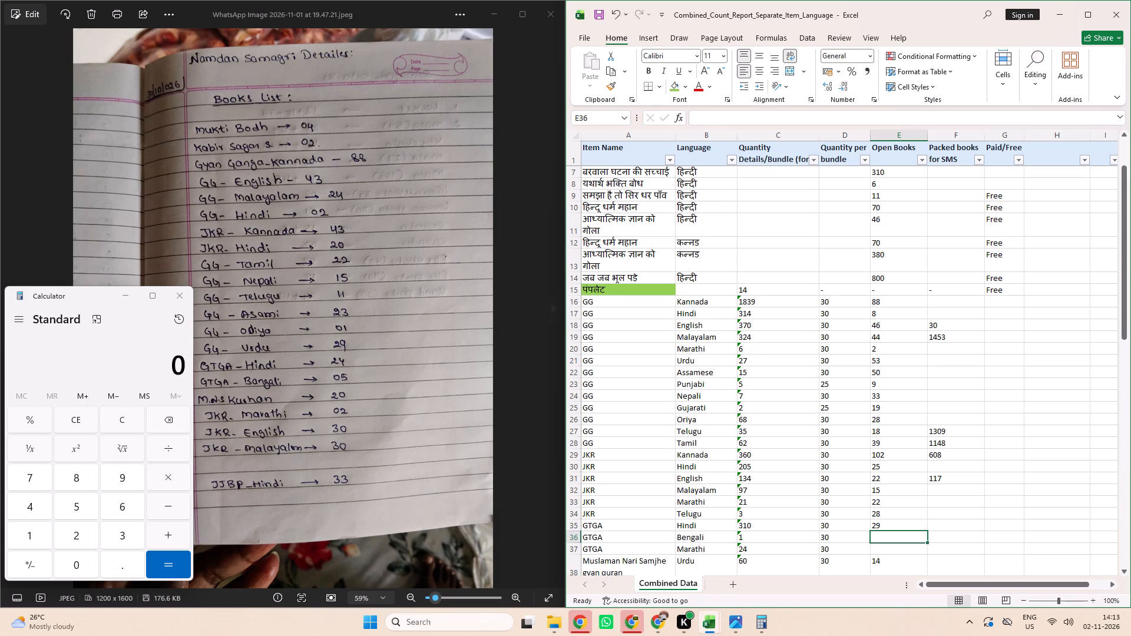
key("5")
scroll(867, 551, "down", 1)
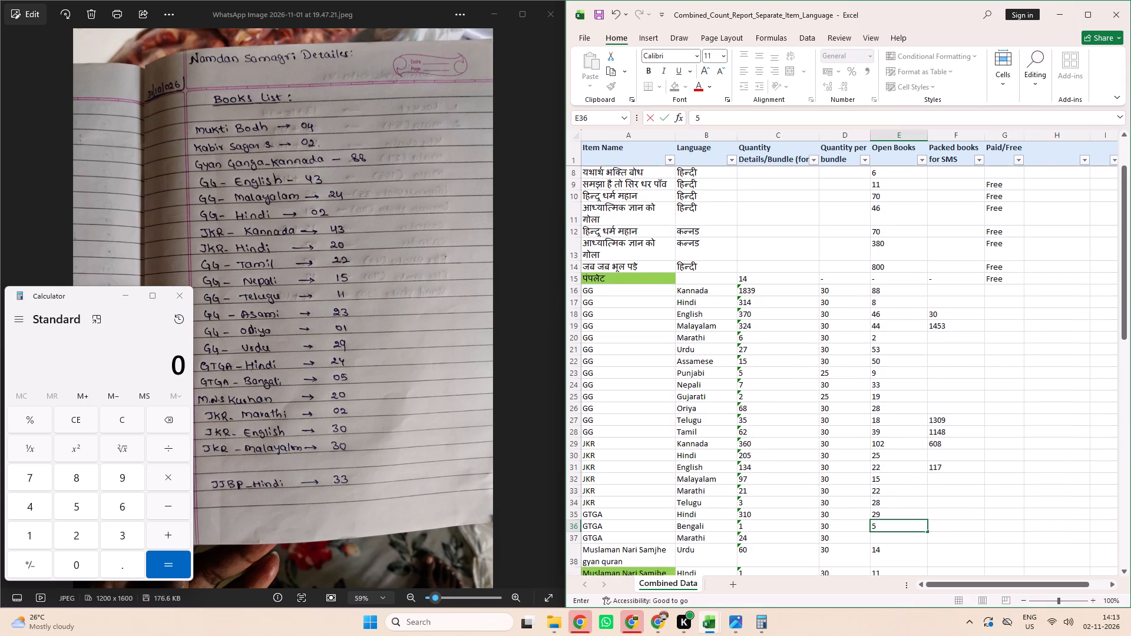
scroll(867, 551, "down", 1)
left_click(888, 480)
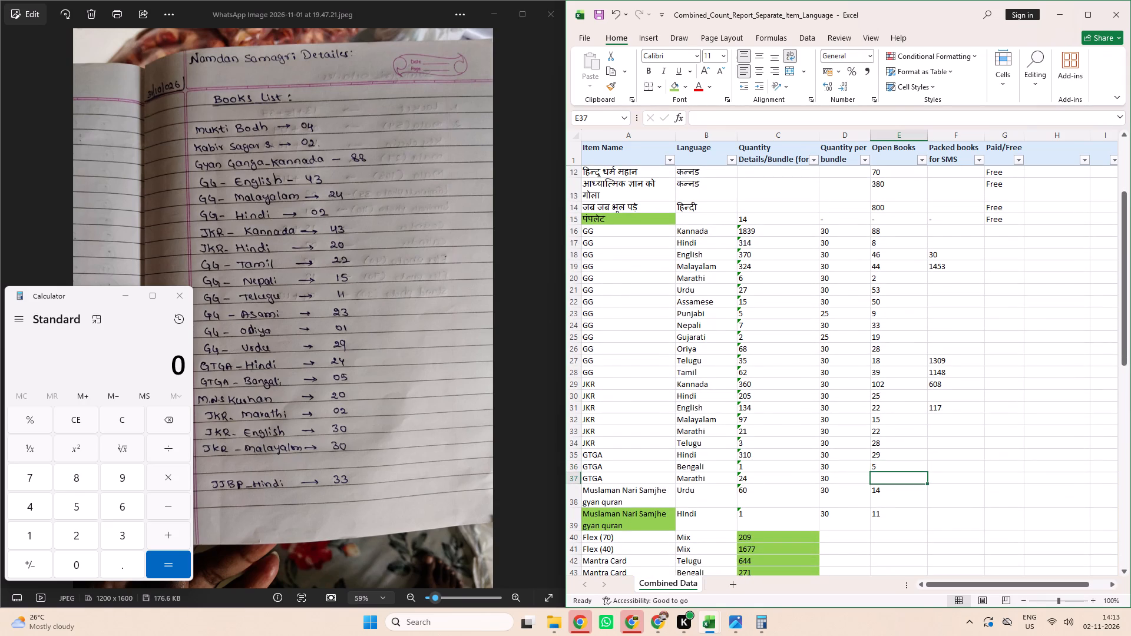
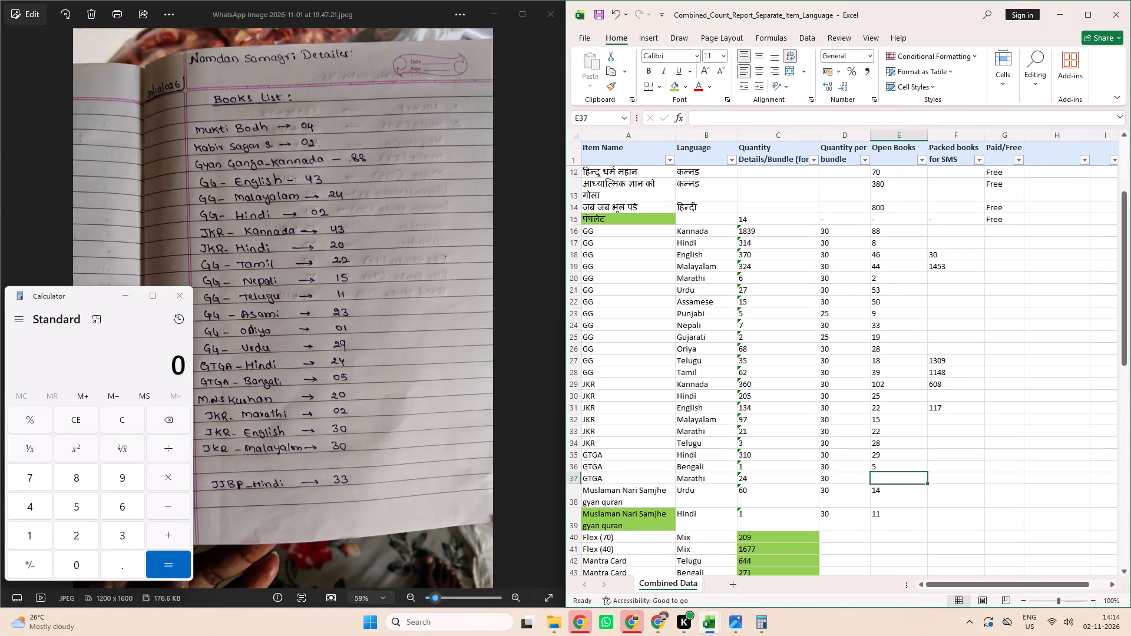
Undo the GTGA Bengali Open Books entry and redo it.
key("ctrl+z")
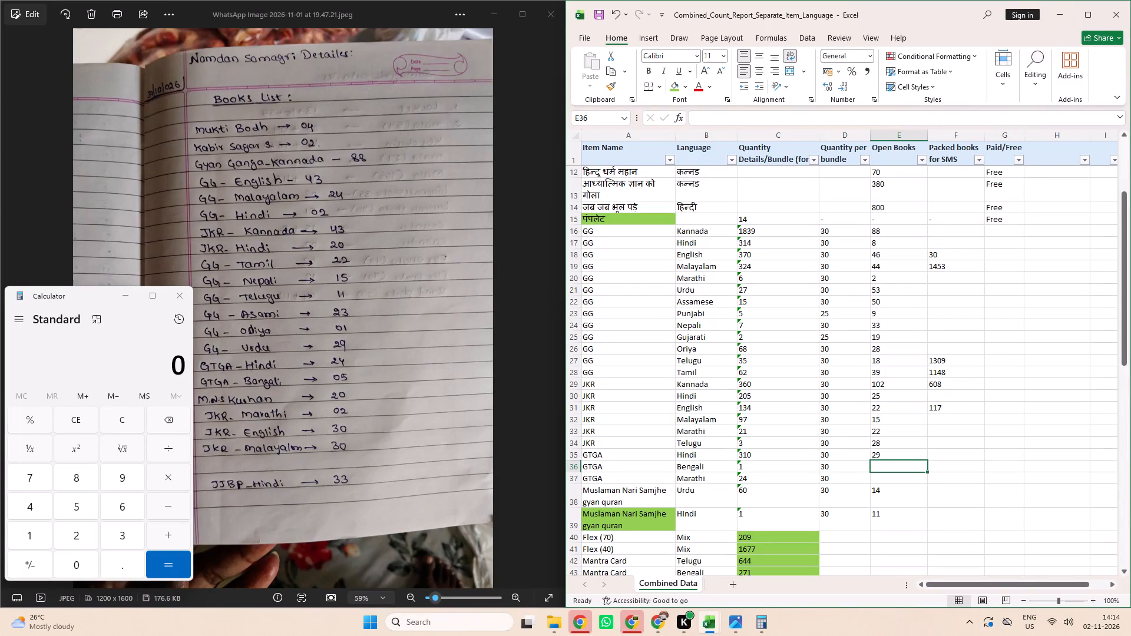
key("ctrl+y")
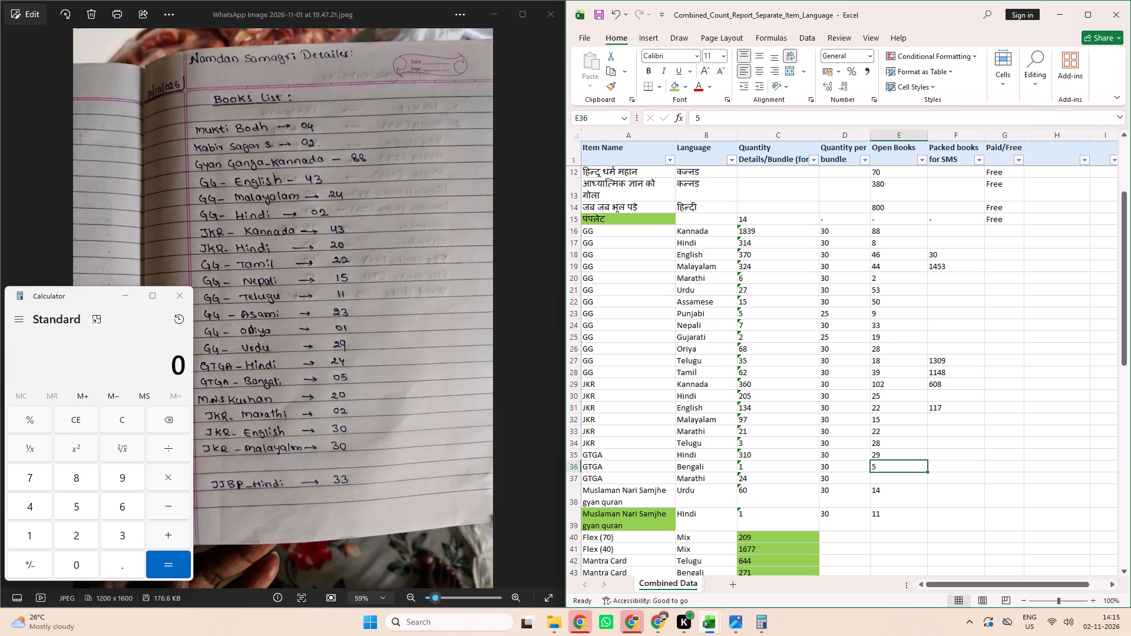
Set the Open Books count to 31 for Muslaman Nari Samjhe gyan quran Hindi.
left_click(874, 521)
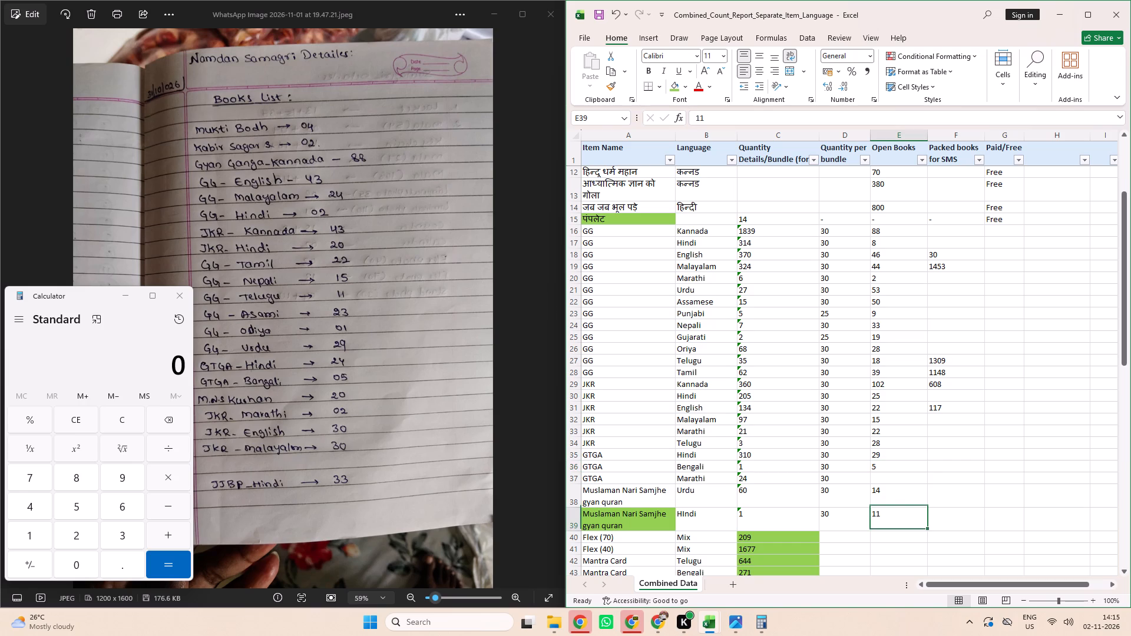
type("31")
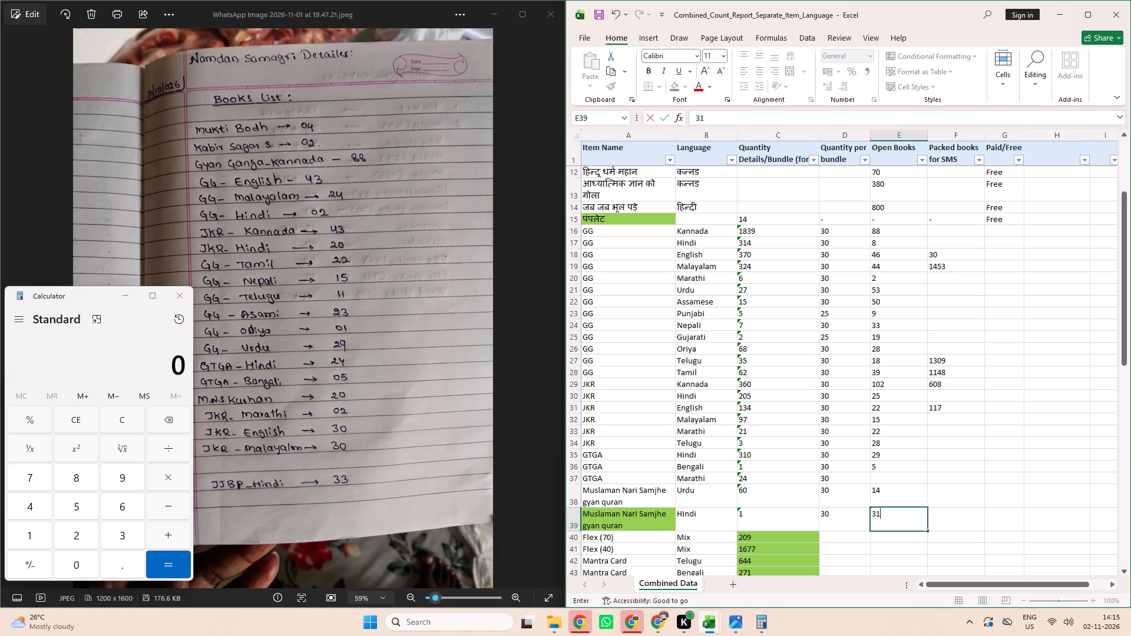
left_click(848, 515)
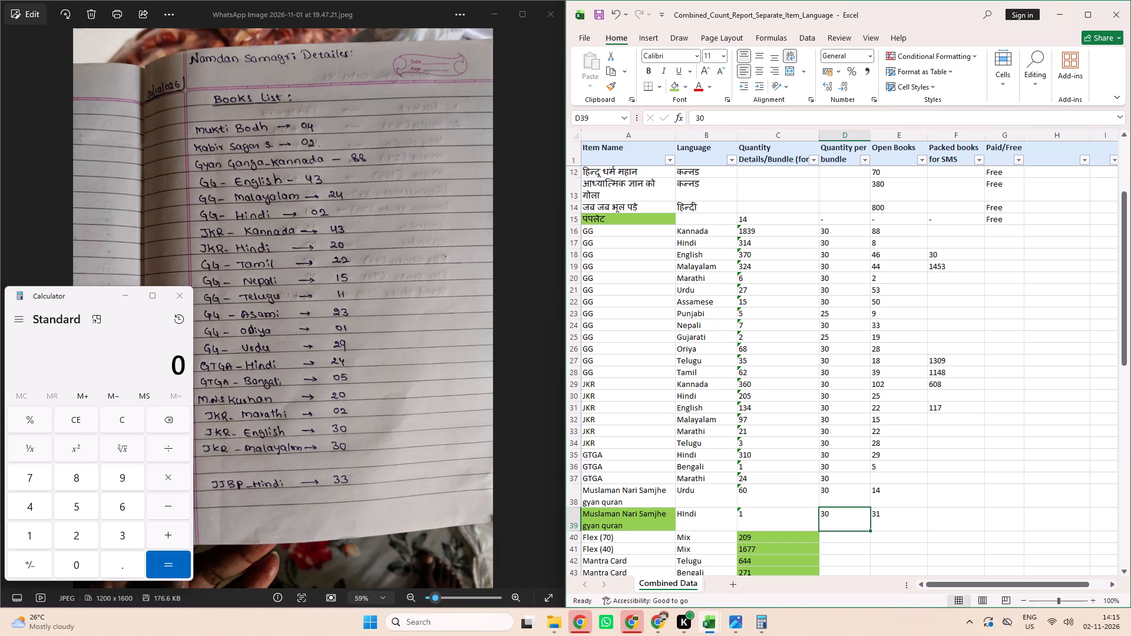
Set the Open Books count to 24 for JKR Marathi.
left_click(698, 432)
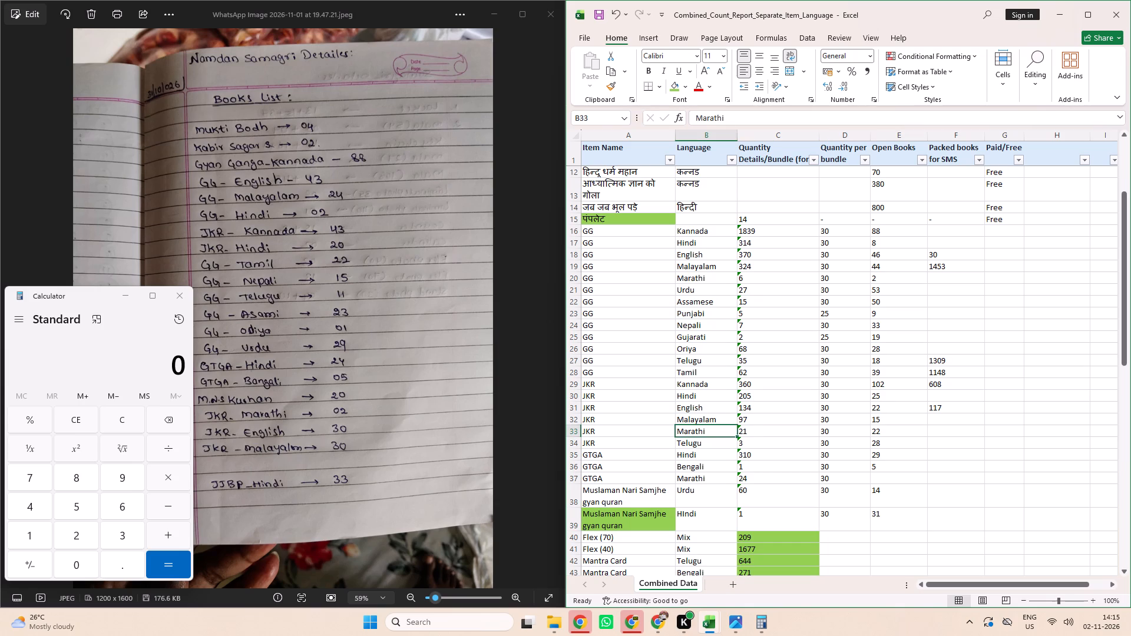
left_click(894, 433)
type("24")
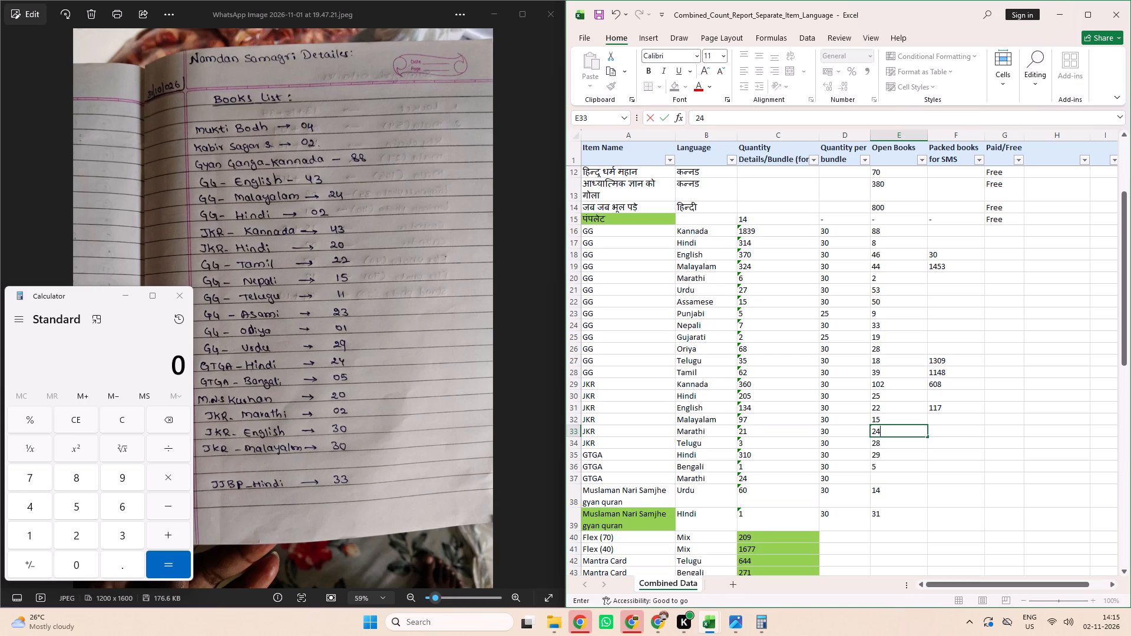
Set the Open Books count to 52 for JKR English and 45 for JKR Malayalam.
left_click(888, 406)
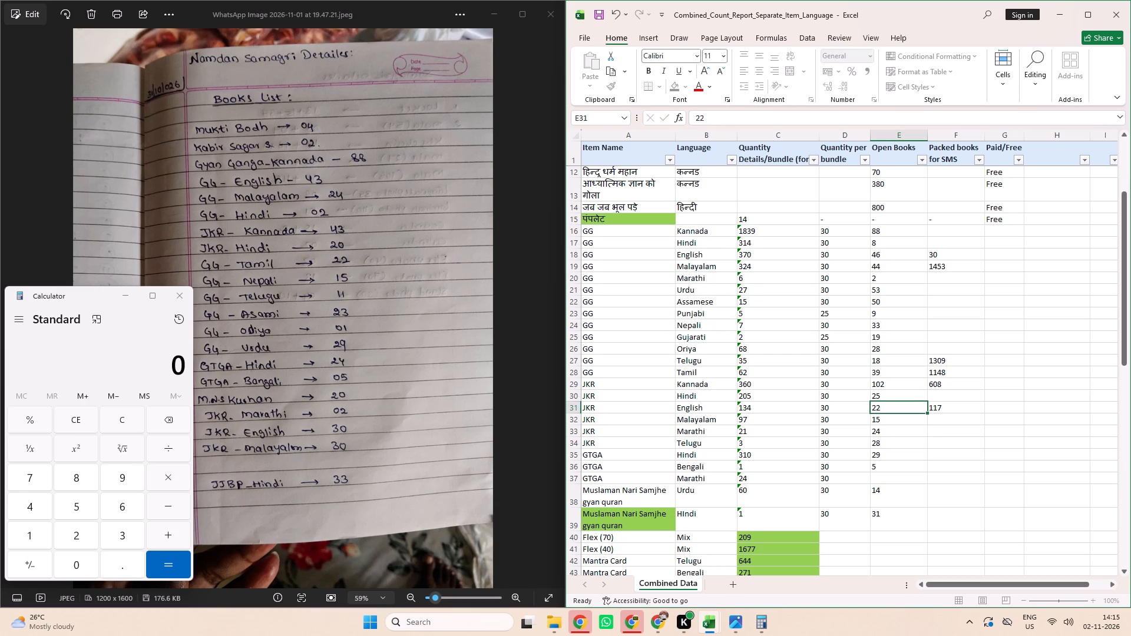
type("52")
left_click_drag(890, 419, 890, 411)
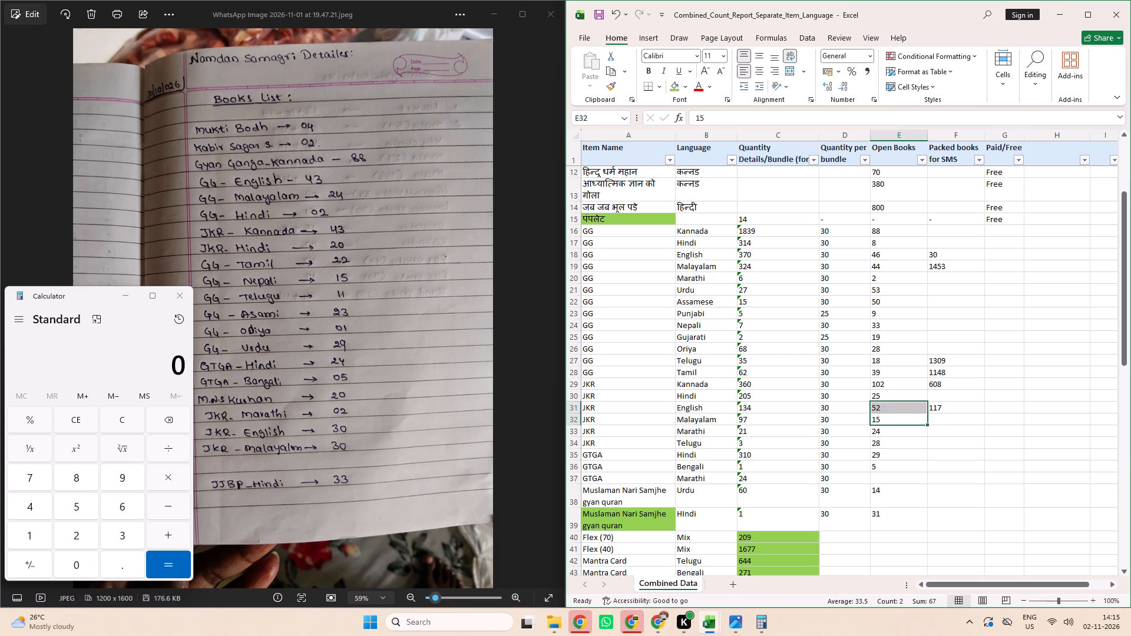
left_click(890, 411)
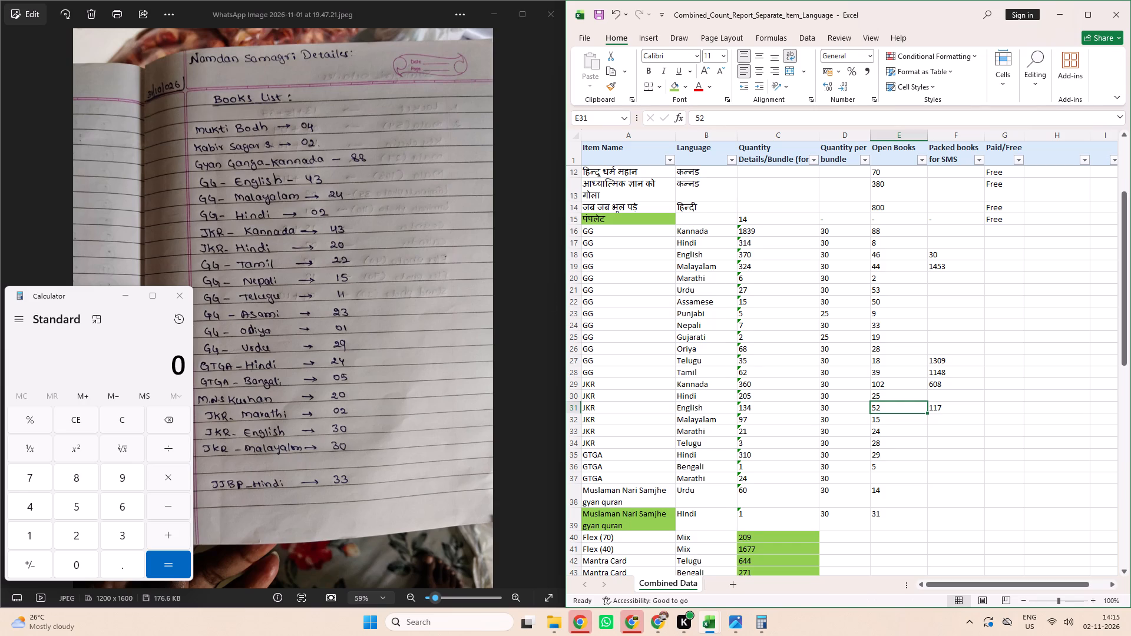
left_click(884, 420)
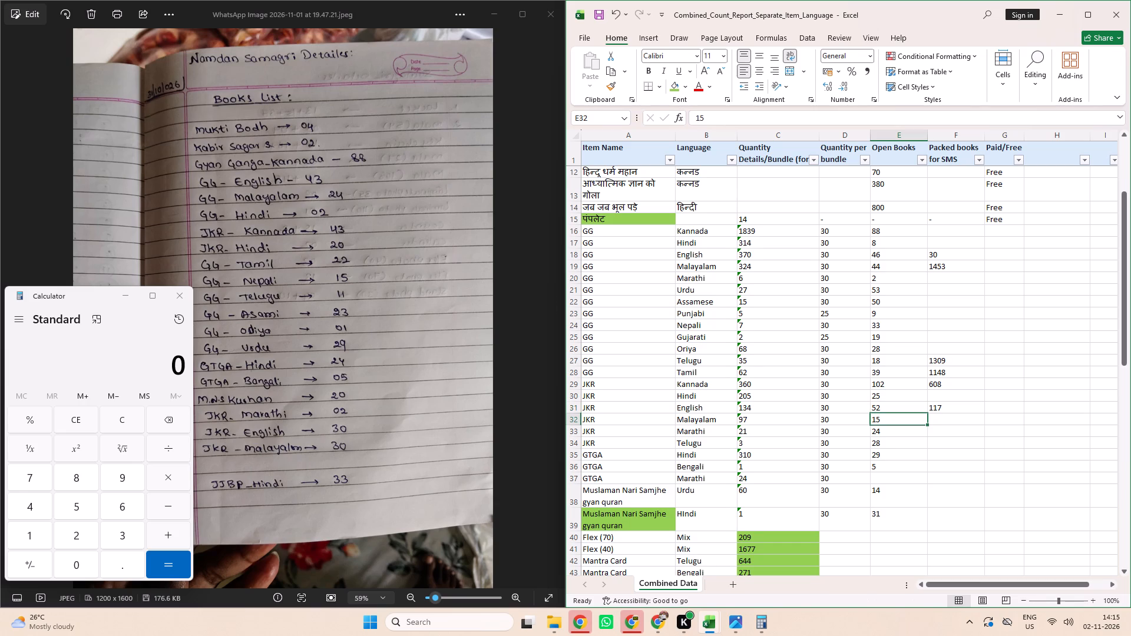
type("45")
left_click(887, 429)
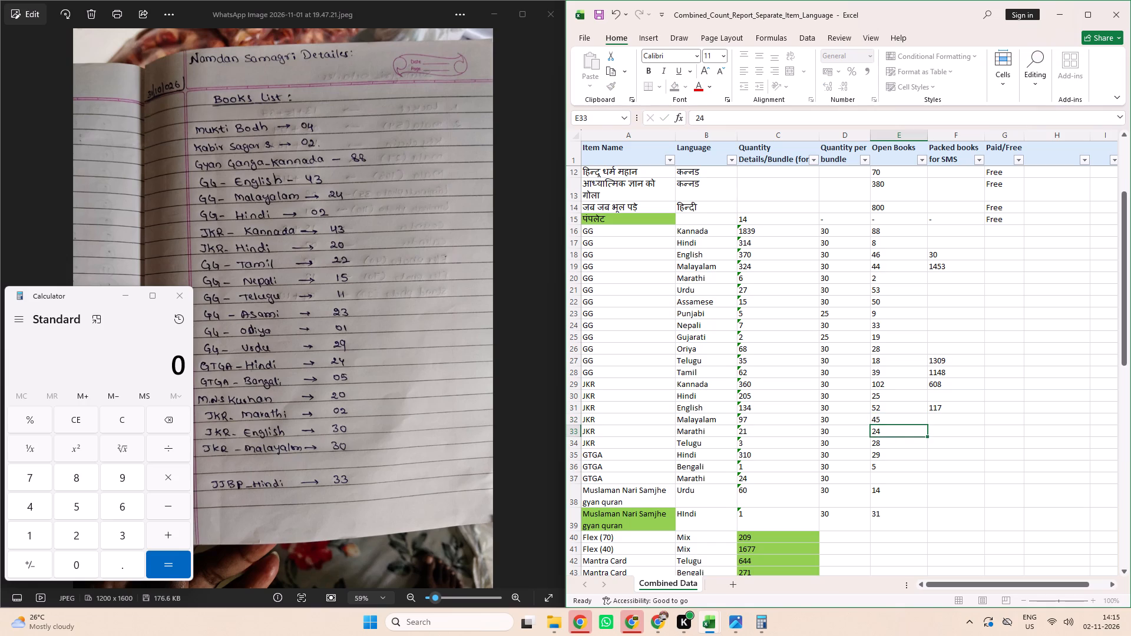
Find the Hindi item जब जब भूल पड़े in the item list and set its Open Books count to 833.
scroll(887, 429, "down", 2)
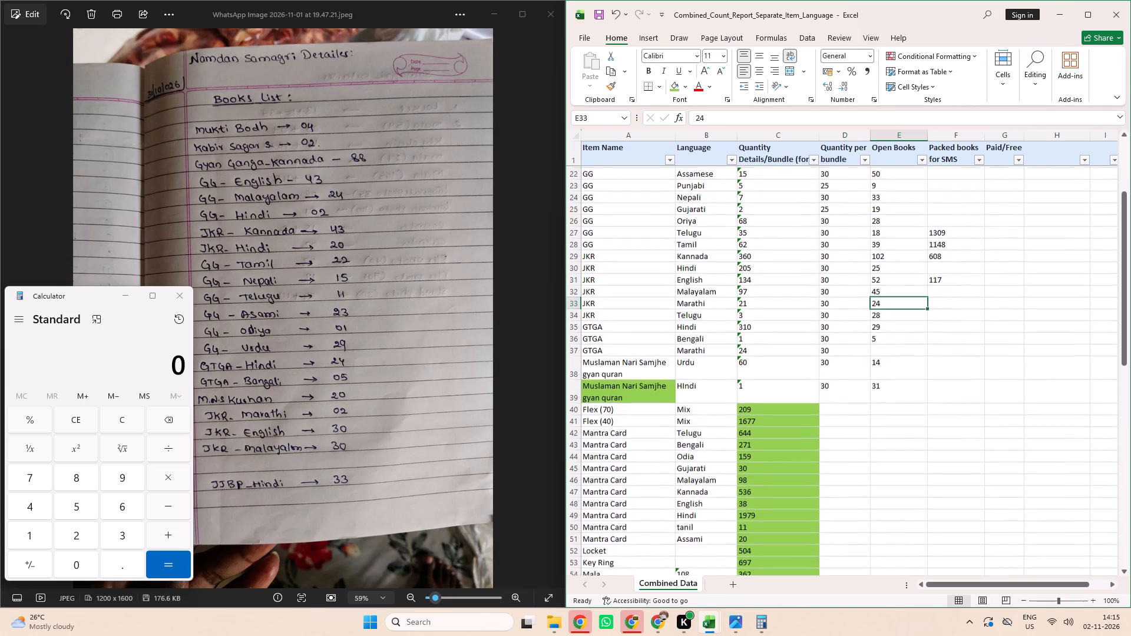
scroll(887, 429, "down", 2)
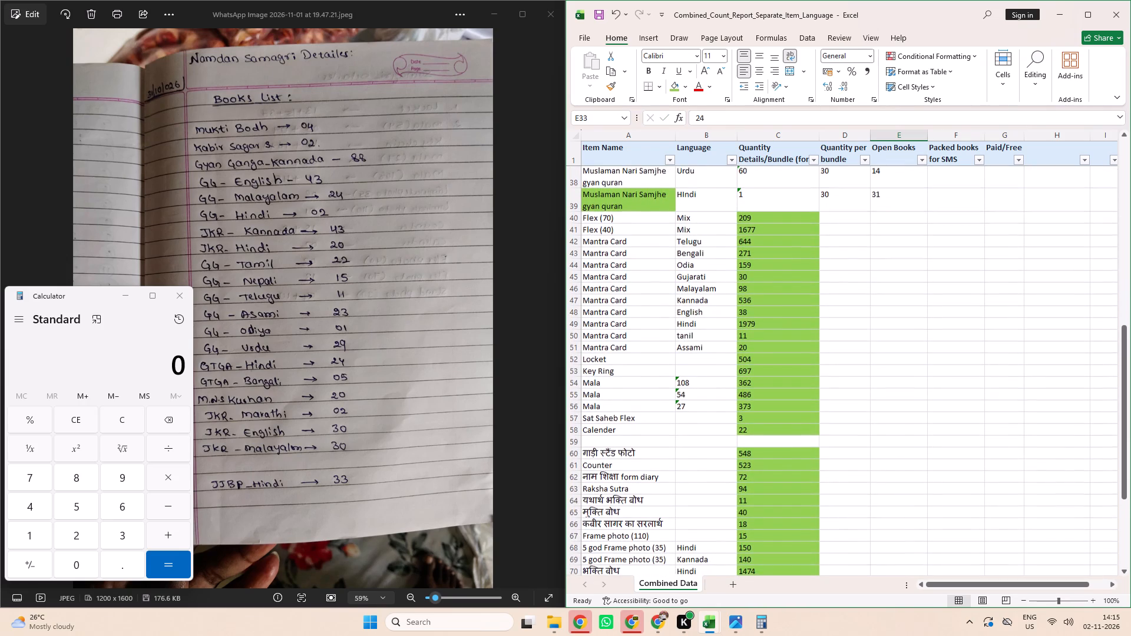
scroll(887, 429, "down", 3)
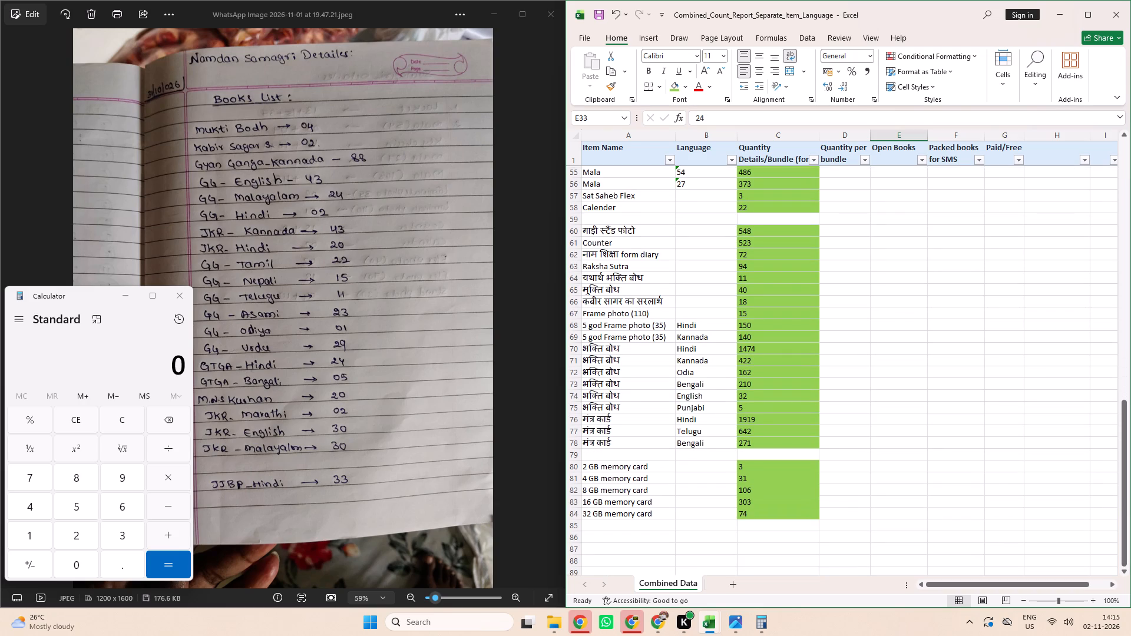
scroll(887, 429, "up", 3)
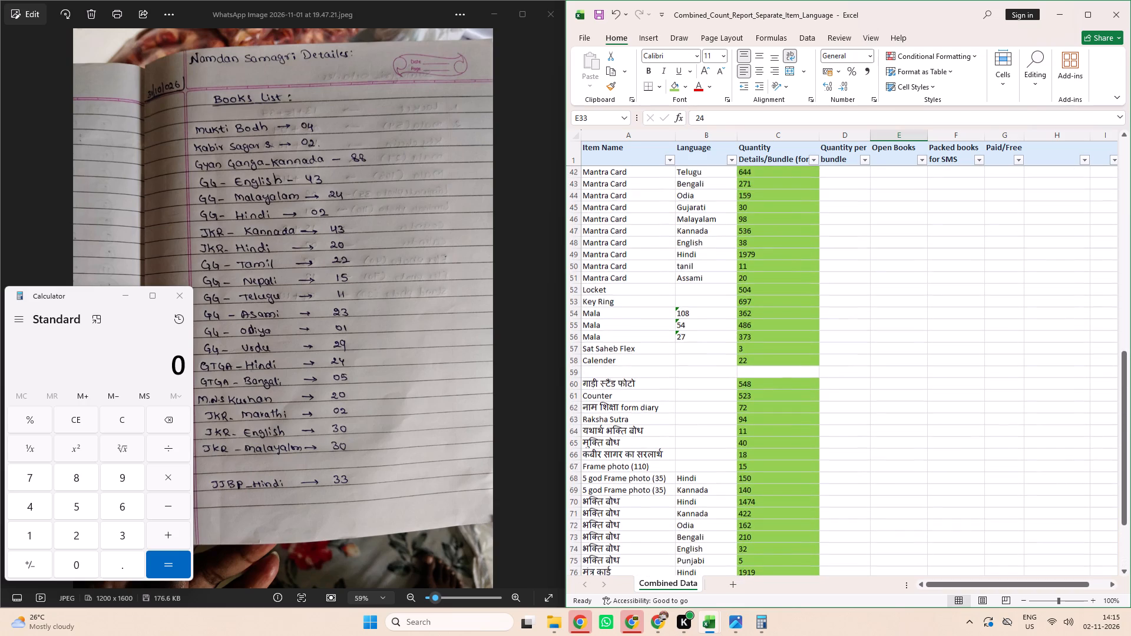
scroll(887, 429, "up", 6)
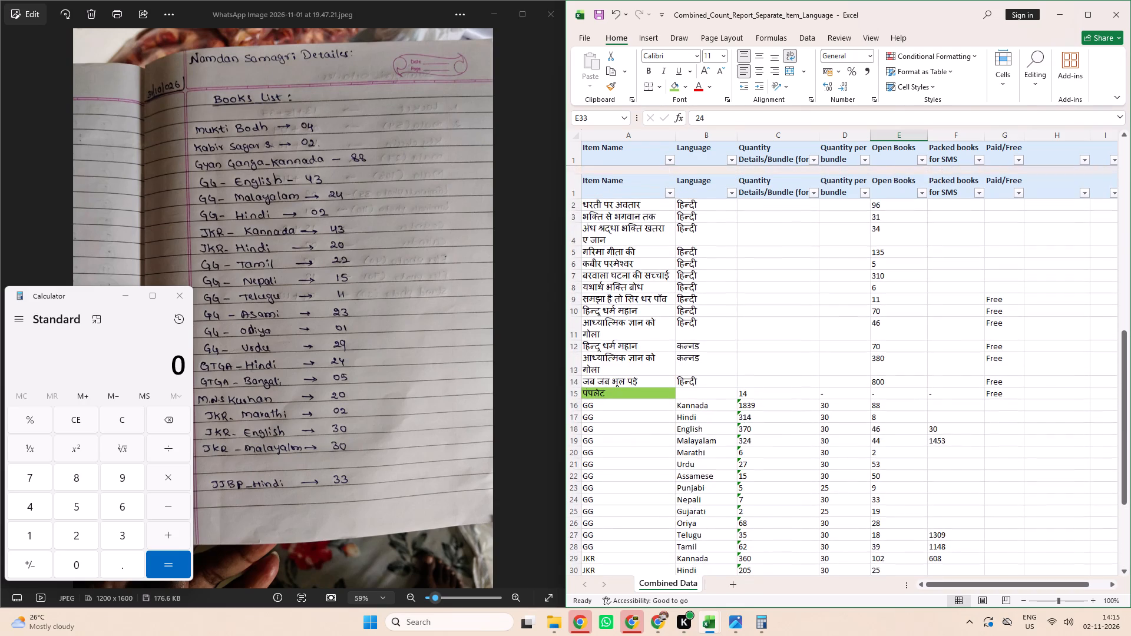
scroll(887, 429, "up", 1)
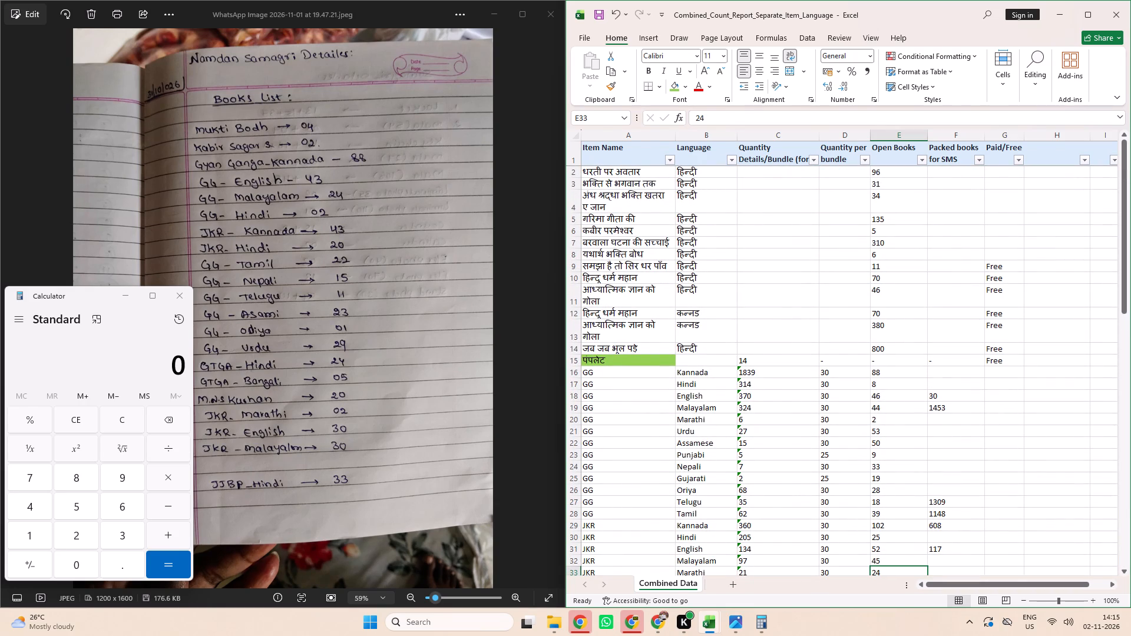
left_click(909, 349)
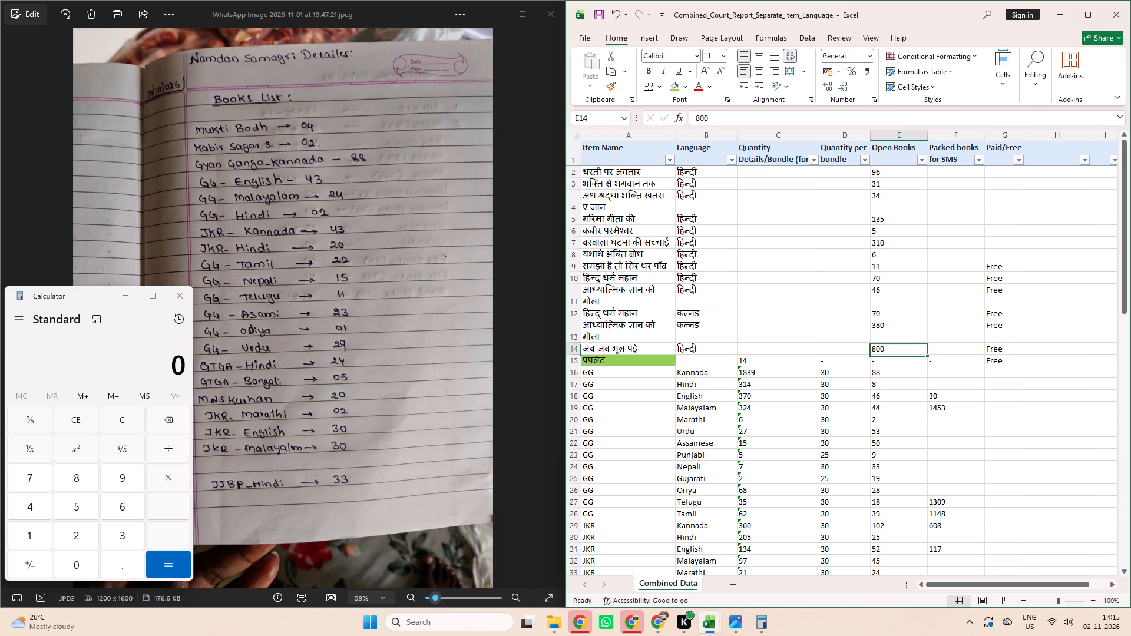
type("833")
key("Return")
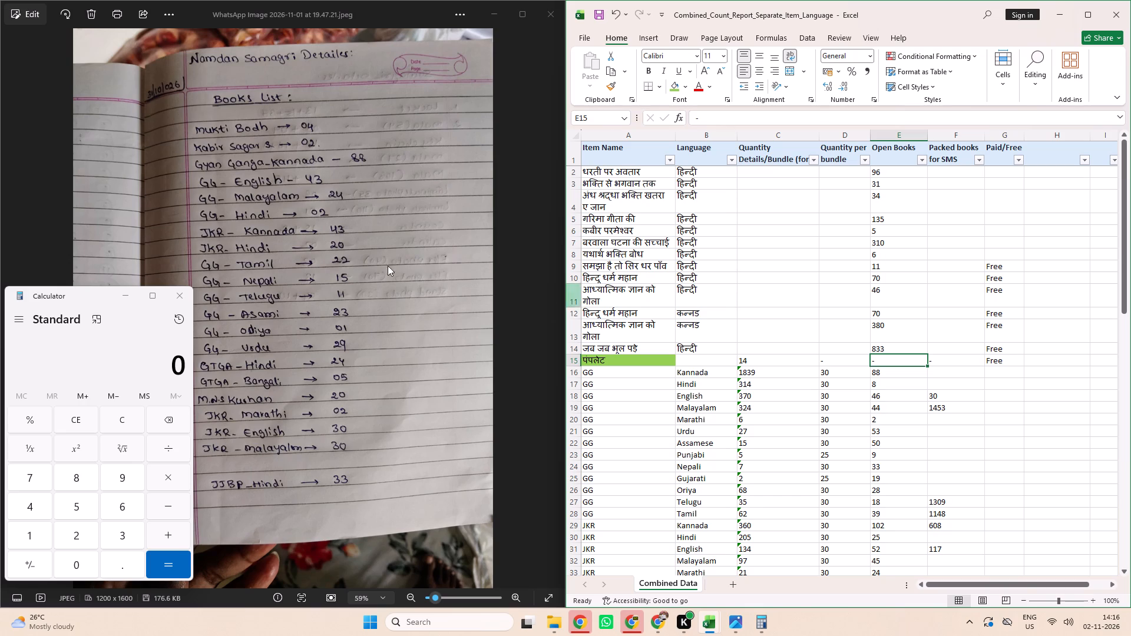
Examine the other photographed handwritten notes listing the other books and the total book counts against the report.
left_click(335, 267)
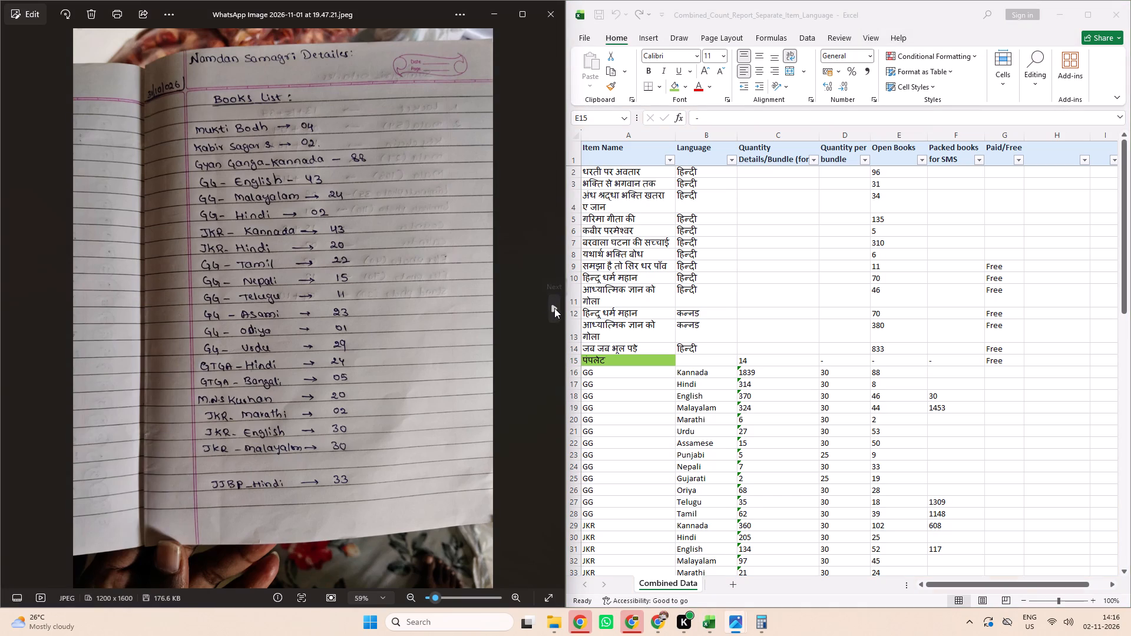
left_click(554, 308)
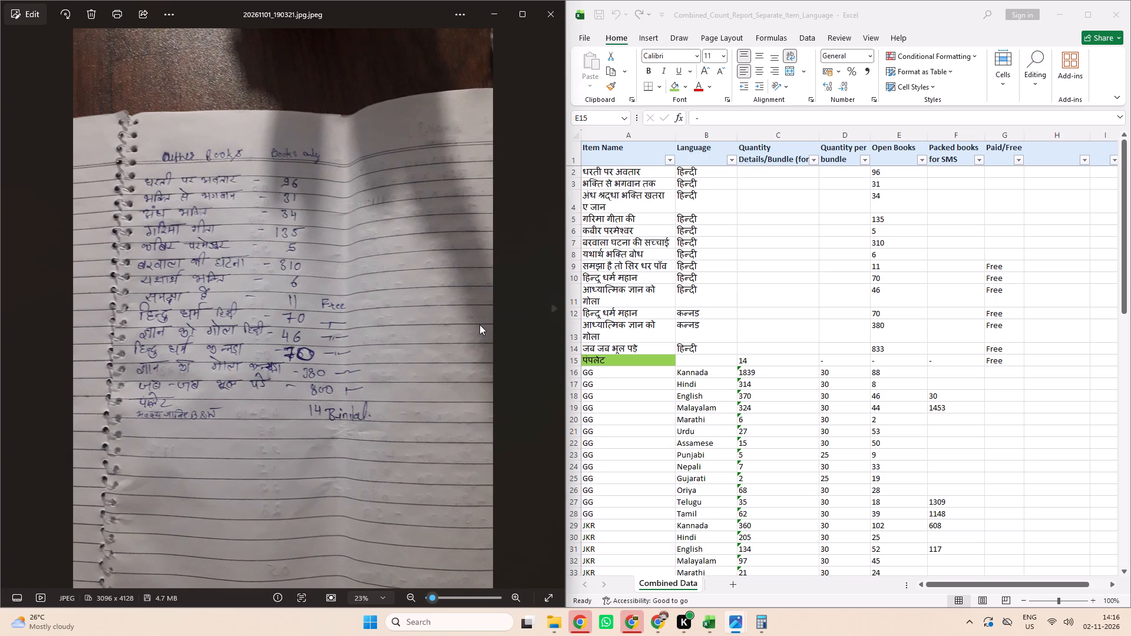
left_click(484, 74)
left_click(521, 64)
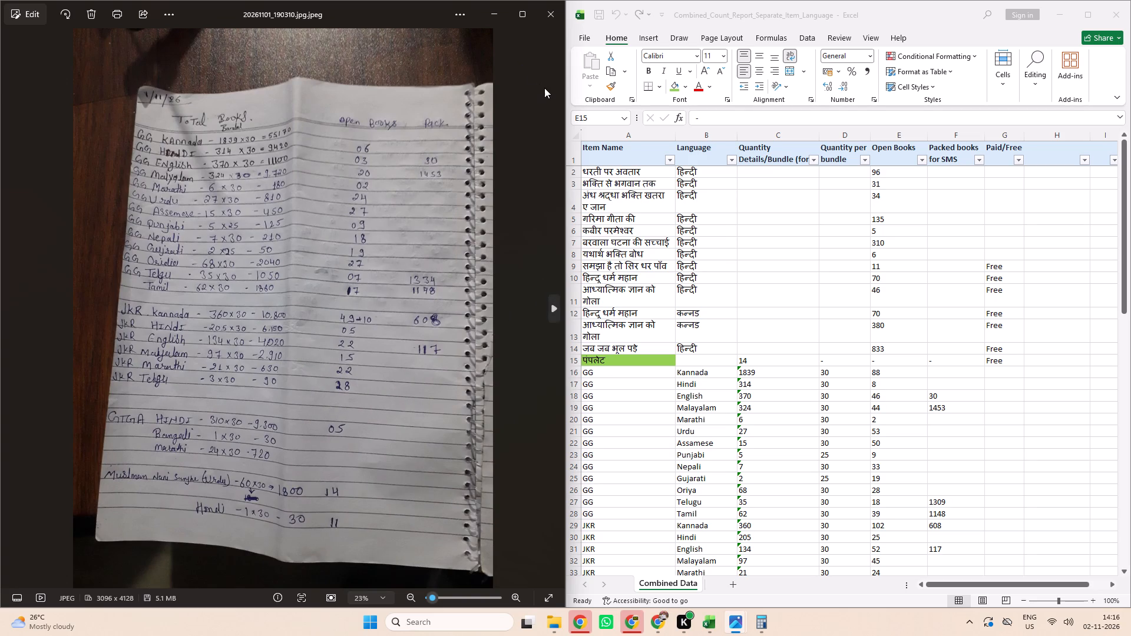
left_click(544, 88)
left_click(42, 124)
scroll(735, 286, "up", 1)
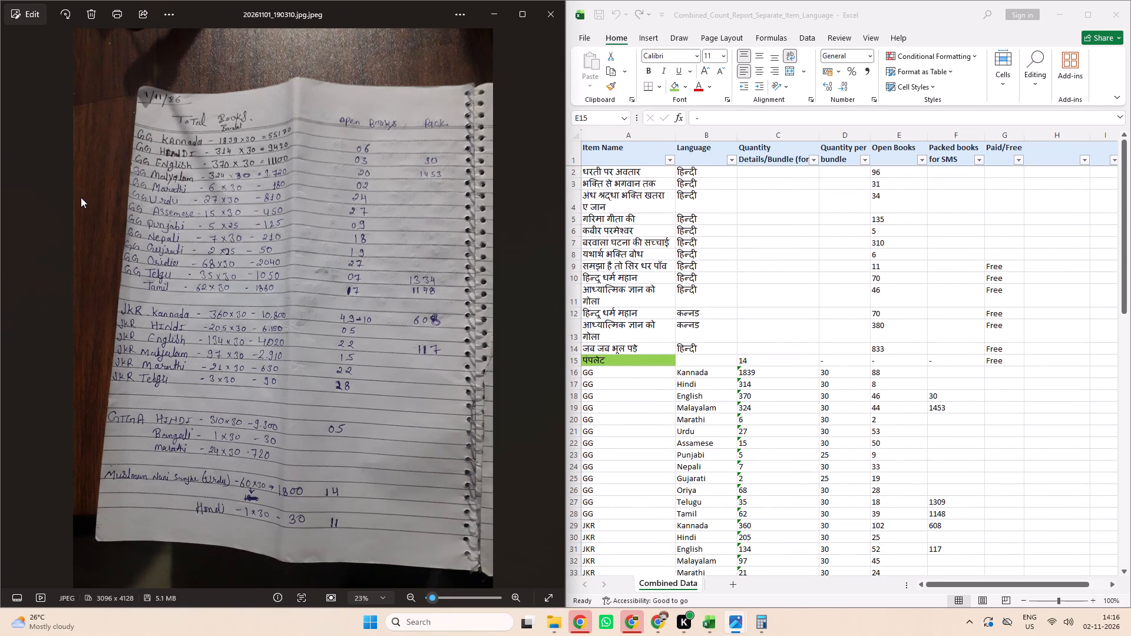
left_click(81, 197)
Close the photo viewer and the Calculator.
left_click(538, 11)
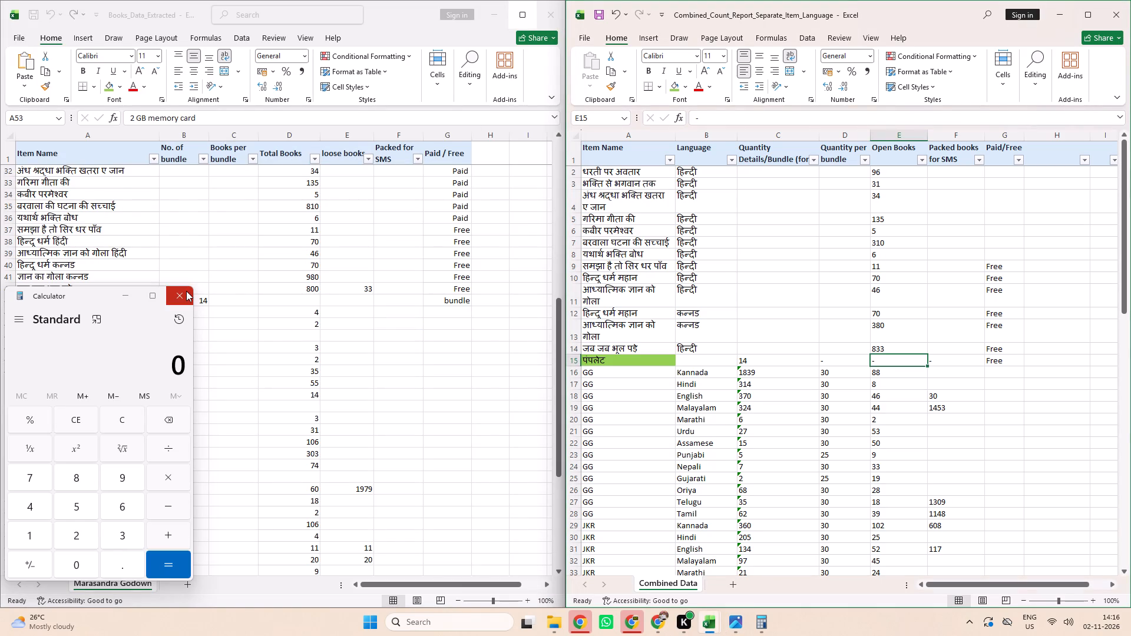
left_click(186, 291)
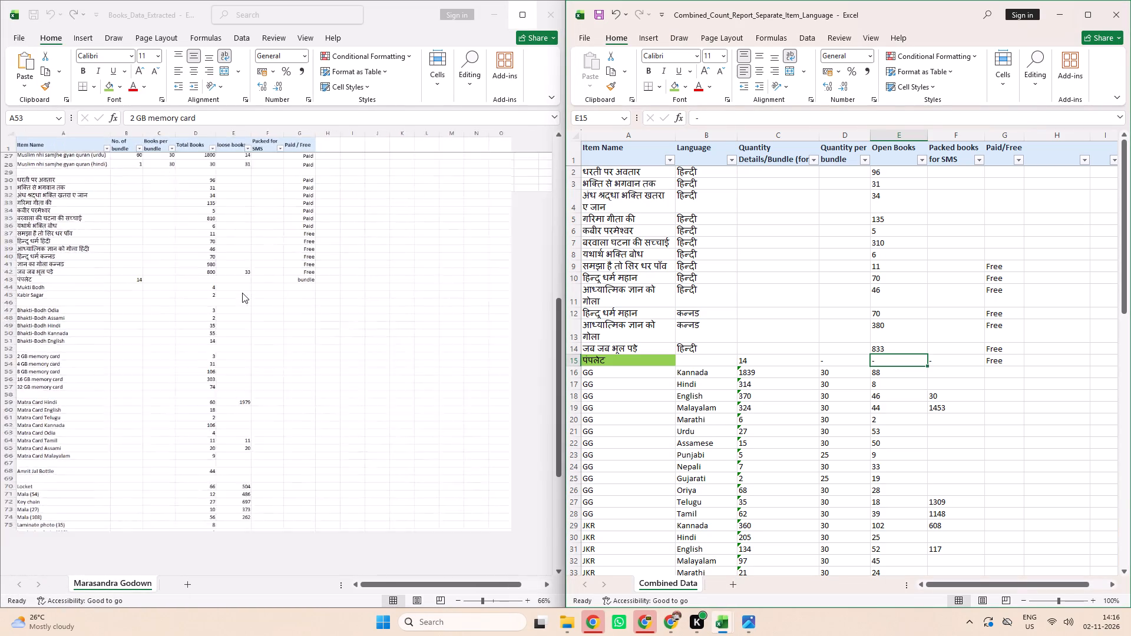
Look over the Books_Data_Extracted workbook from its first rows, save it and close it.
scroll(242, 293, "up", 3)
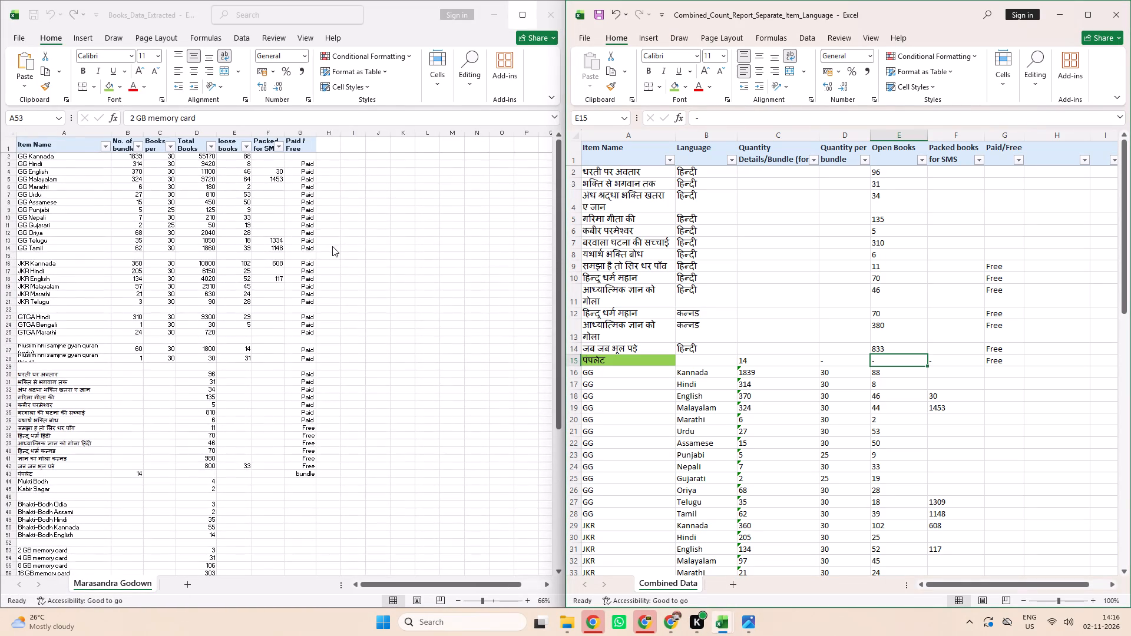
left_click(332, 246)
key("ctrl+s")
left_click(545, 9)
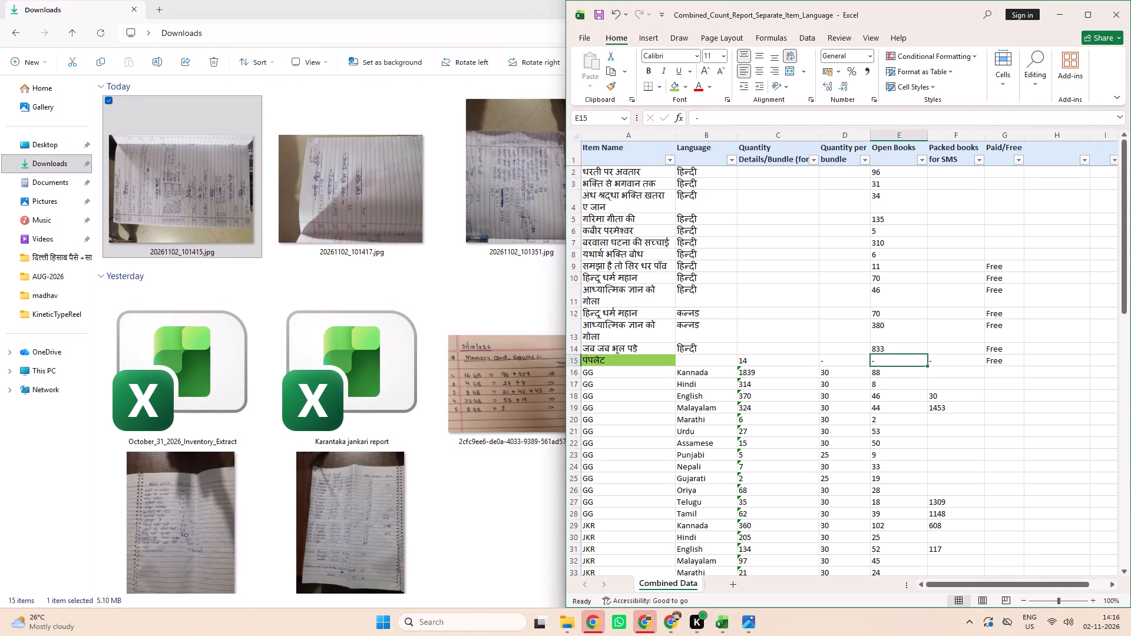
Save the Combined_Count_Report_Separate_Item_Language workbook.
left_click(848, 309)
key("ctrl+s")
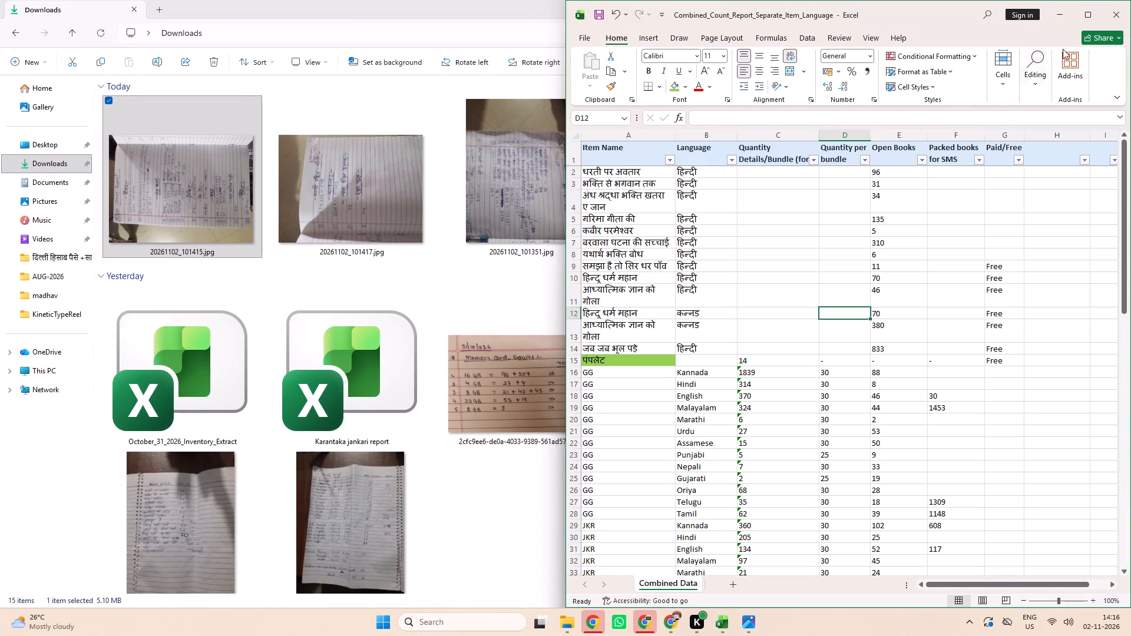
Maximize the report workbook and insert an empty column directly before the Paid/Free column.
left_click(1084, 18)
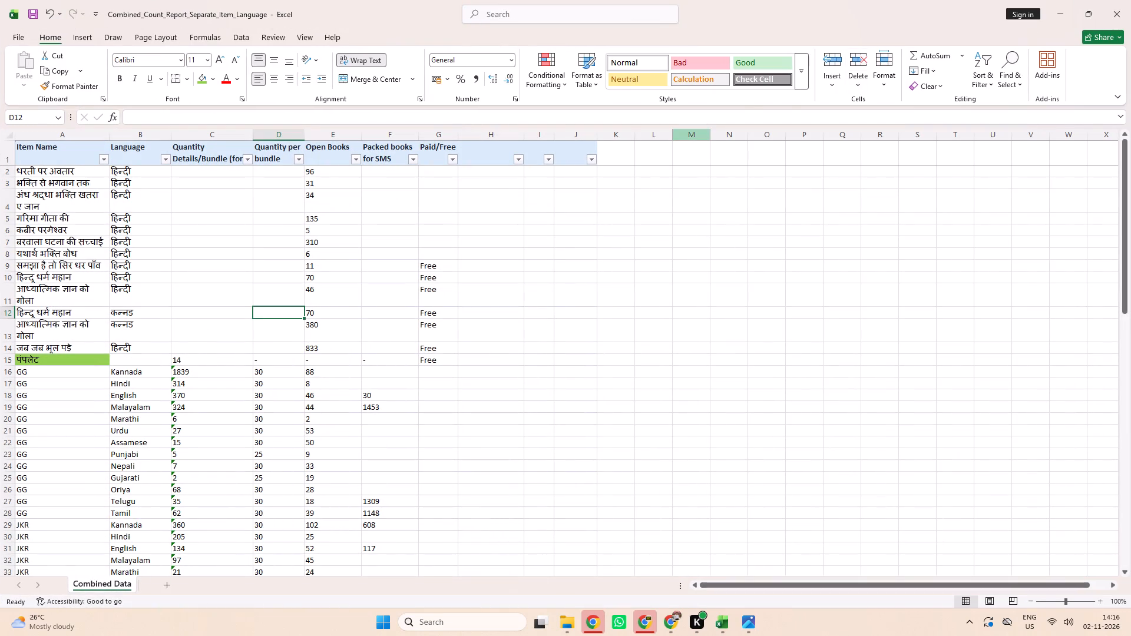
scroll(445, 218, "right", 1)
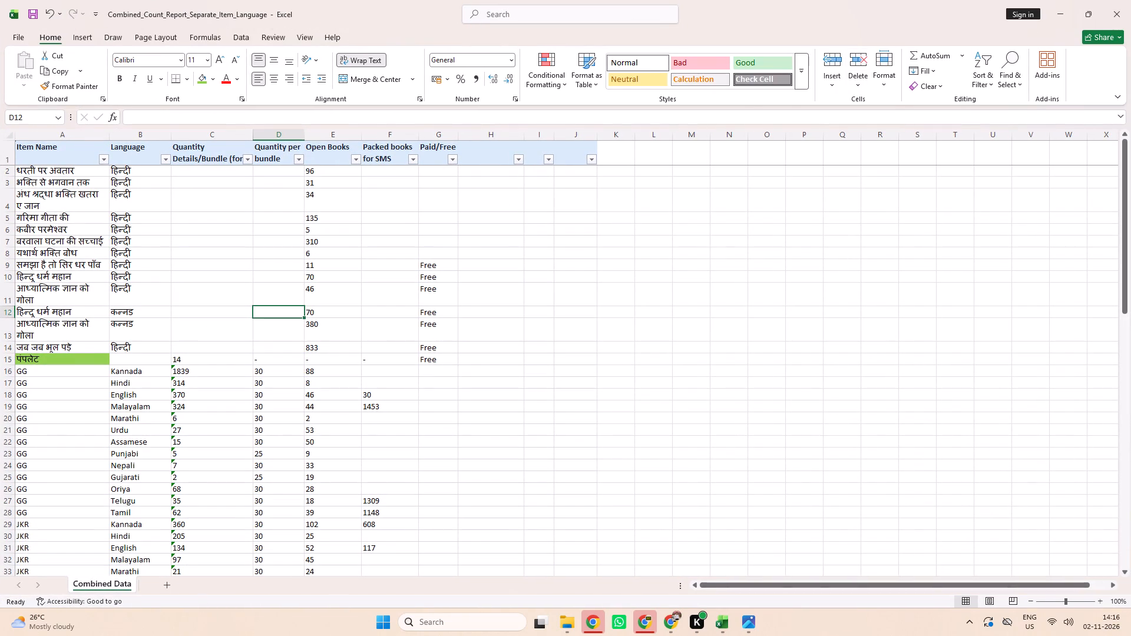
right_click(442, 135)
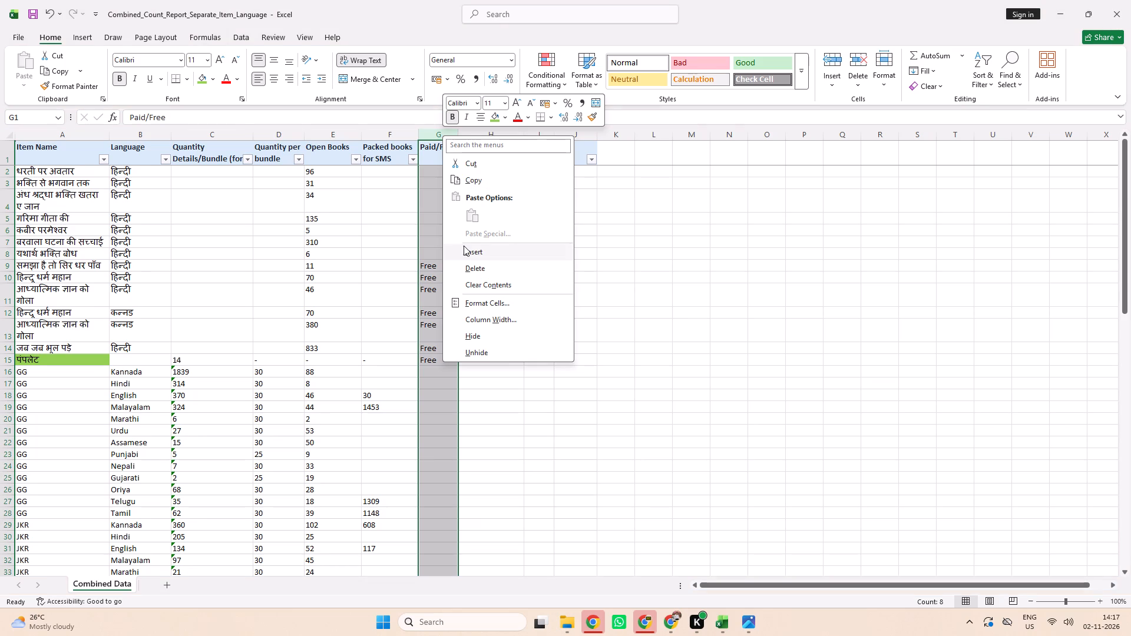
left_click(464, 246)
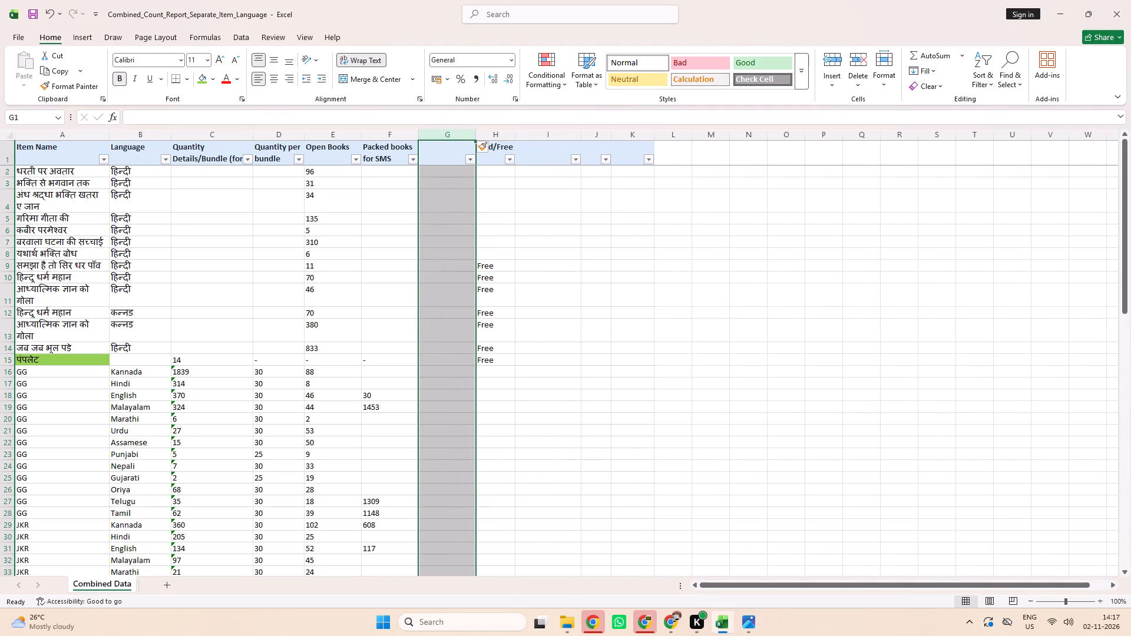
Enter the header Total quantities in cell G1 of the new column.
left_click(447, 154)
type("Total books")
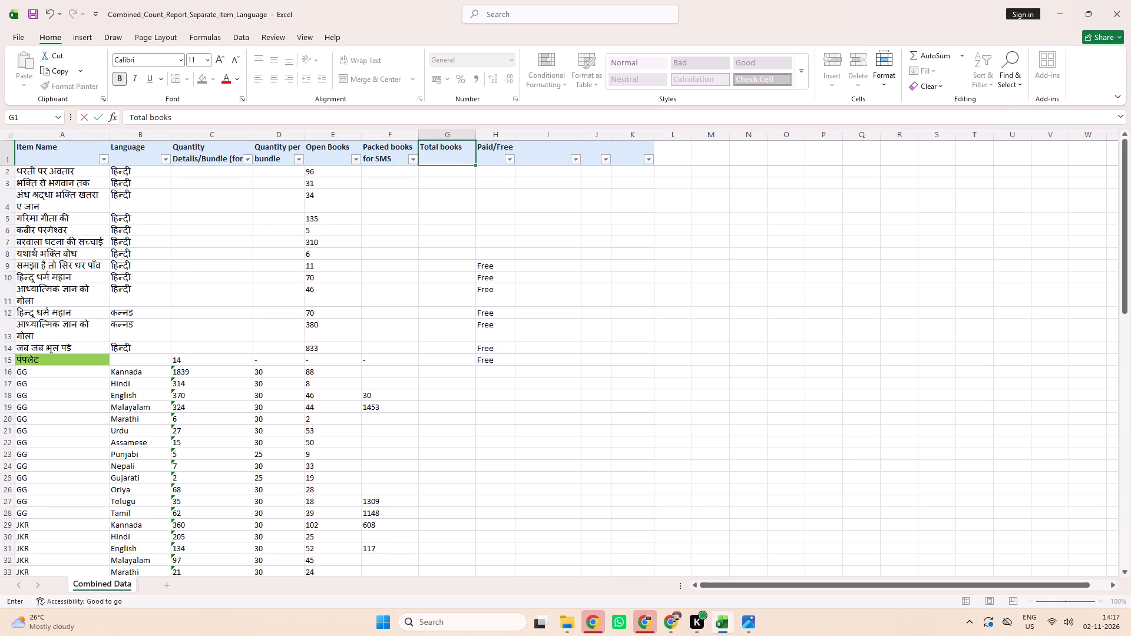
key("BackSpace")
key("BackSpace")
key("BackSpace")
key("BackSpace")
key("BackSpace")
type("quantity")
key("BackSpace")
type("iees")
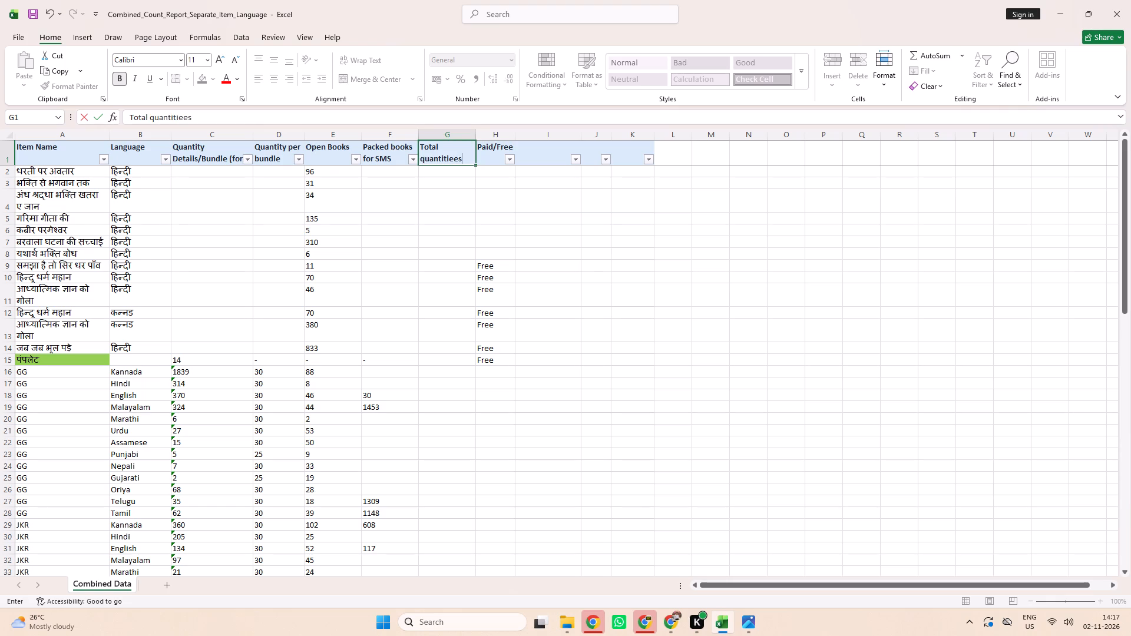
key("backslash")
type("\\\\\\")
key("BackSpace")
key("BackSpace")
key("BackSpace")
key("BackSpace")
key("BackSpace")
key("BackSpace")
key("BackSpace")
key("BackSpace")
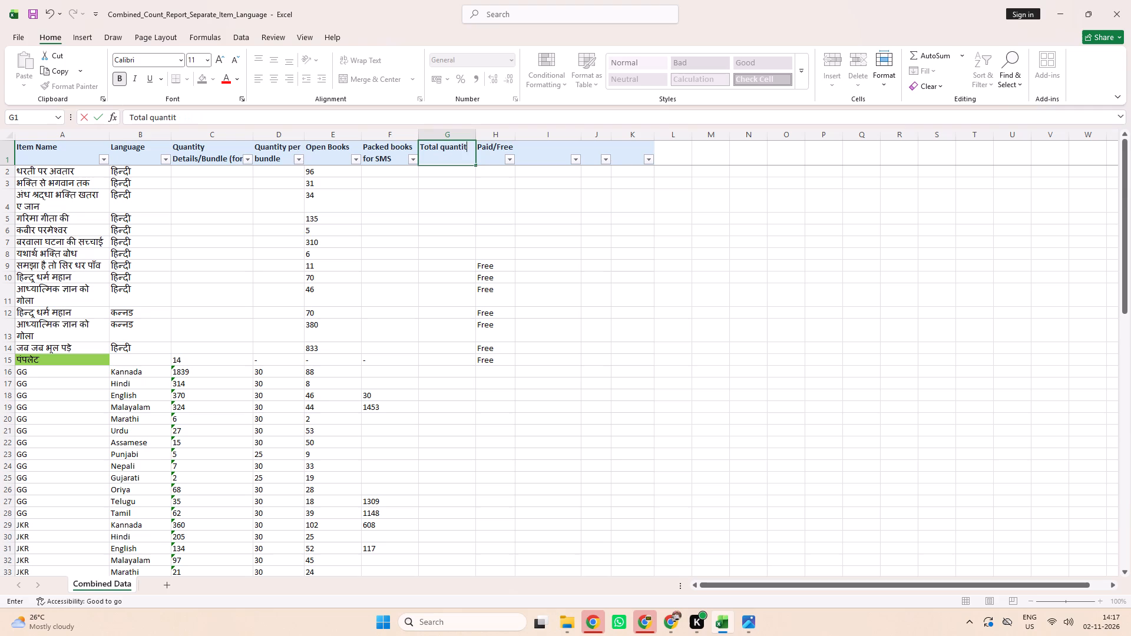
key("BackSpace")
type("ties")
key("Return")
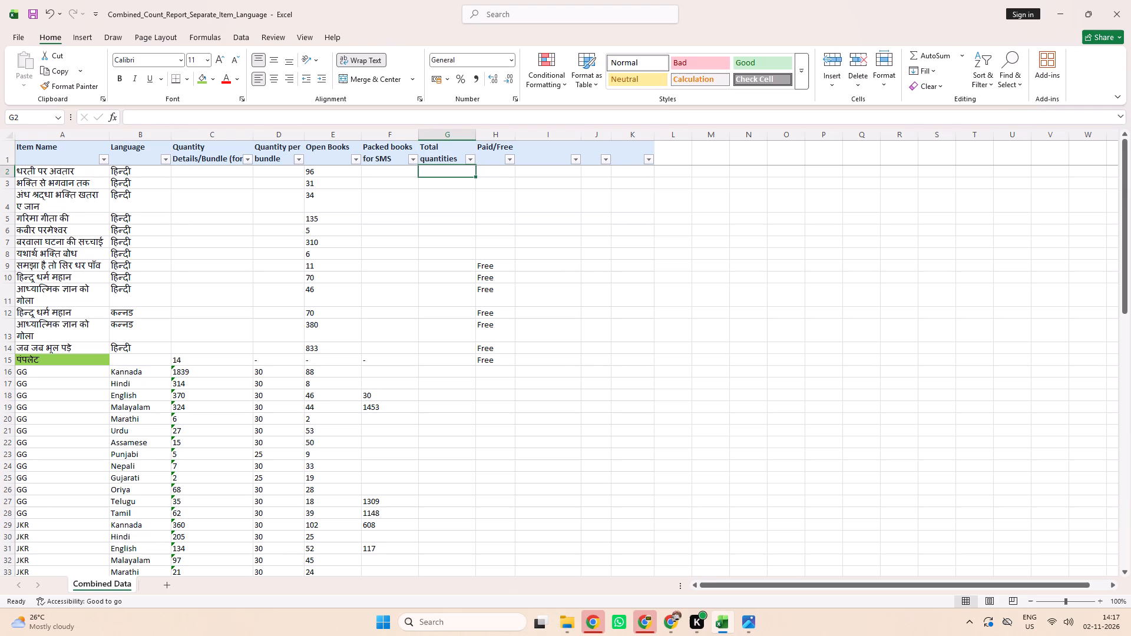
Change the header in cell G1 to Total quanty.
double_click(456, 161)
double_click(456, 161)
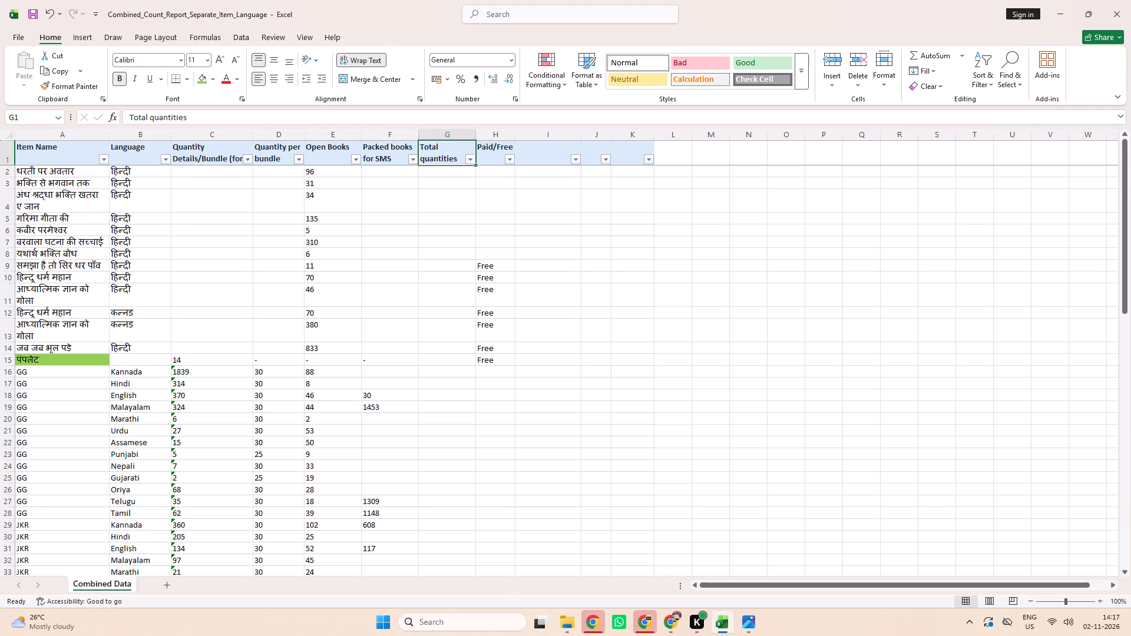
triple_click(458, 159)
key("BackSpace")
key("BackSpace")
key("BackSpace")
key("BackSpace")
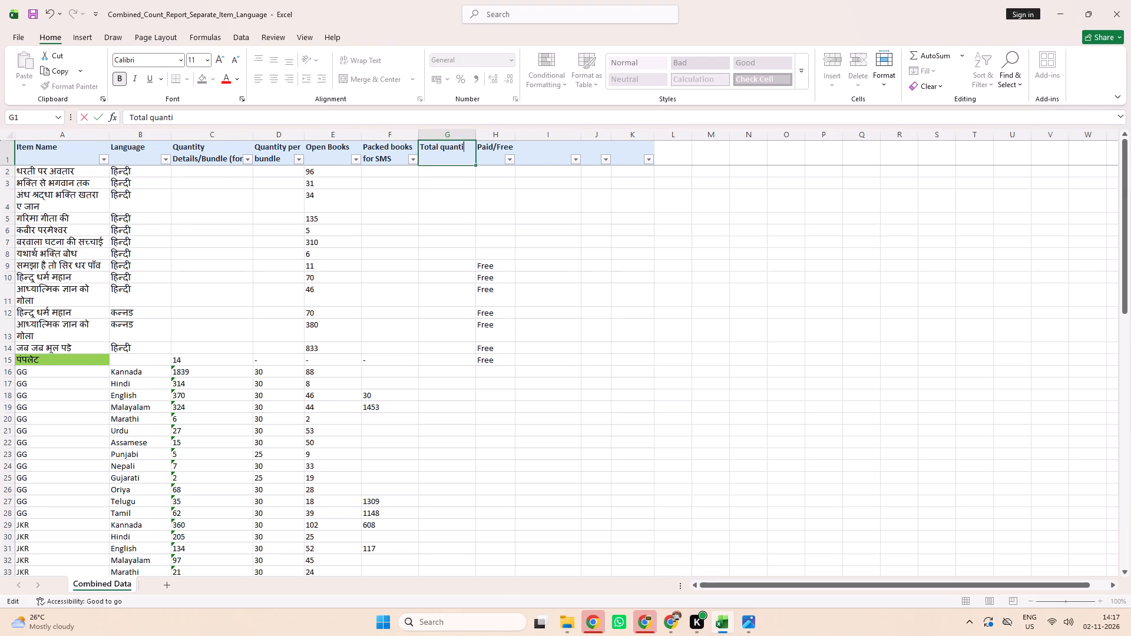
key("BackSpace")
key("y")
key("Return")
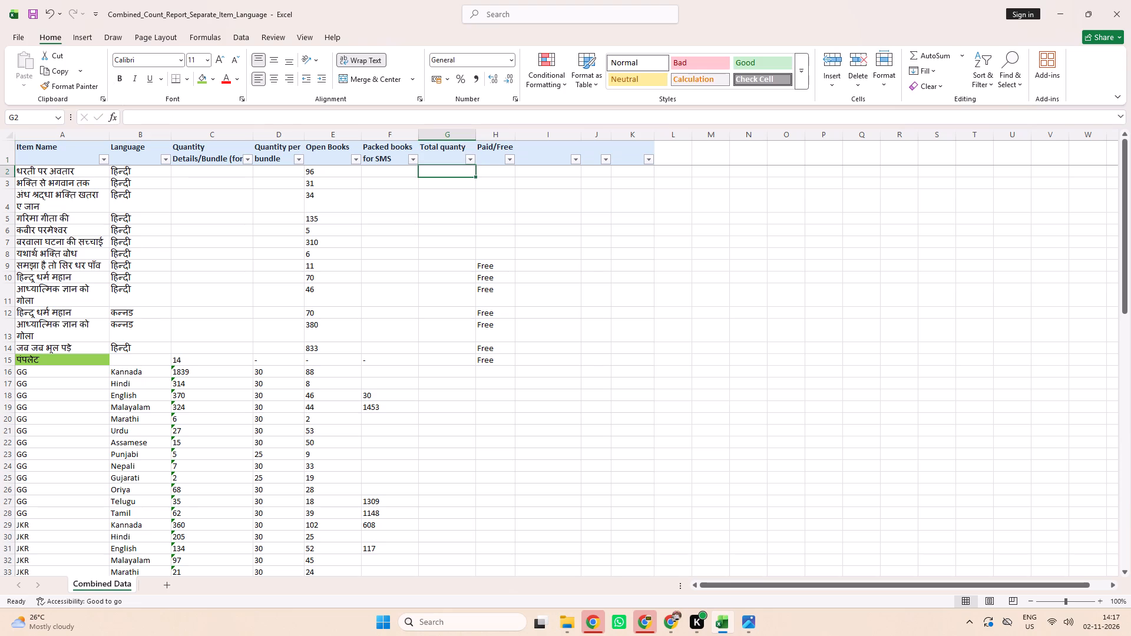
Enter the formula =E2 in G2 and fill it down the Total quanty column to row 14.
left_click(441, 373)
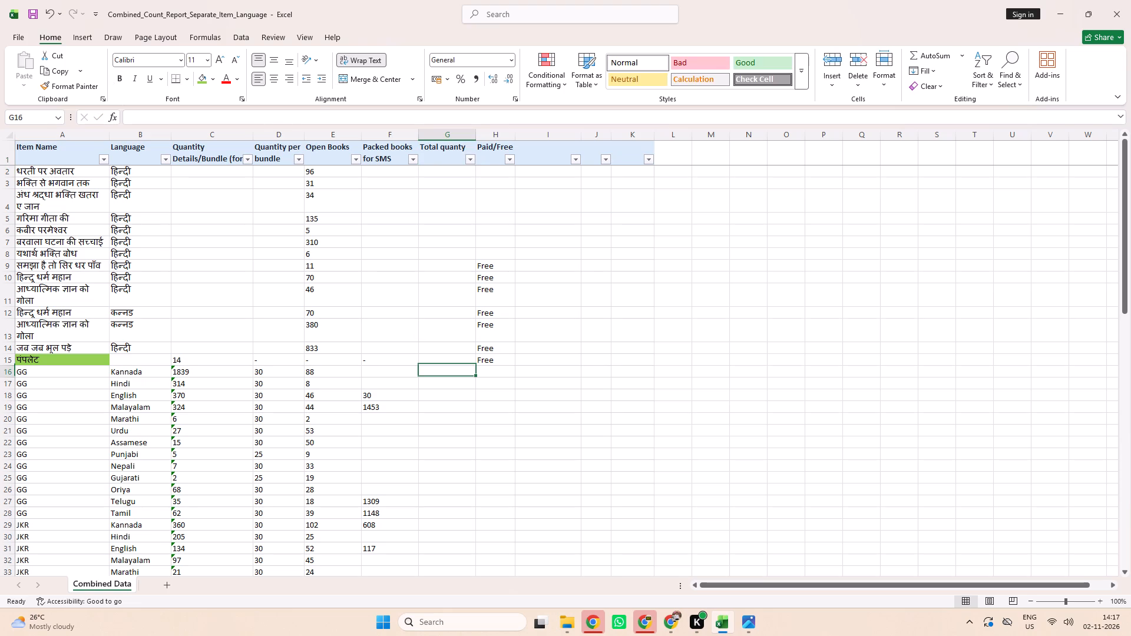
left_click(440, 173)
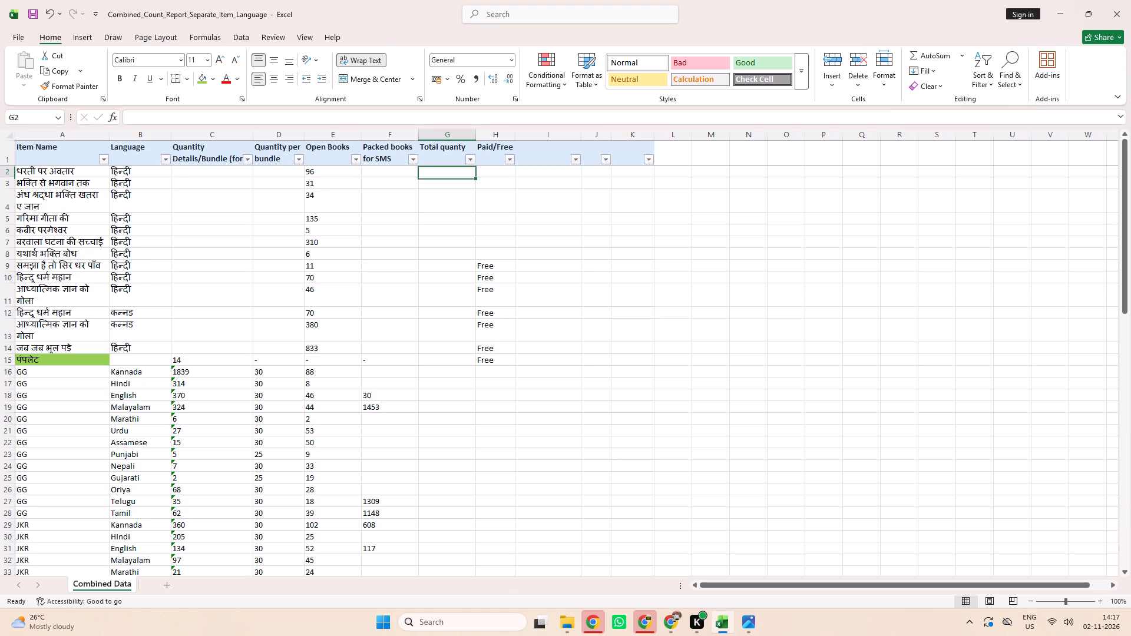
key("equal")
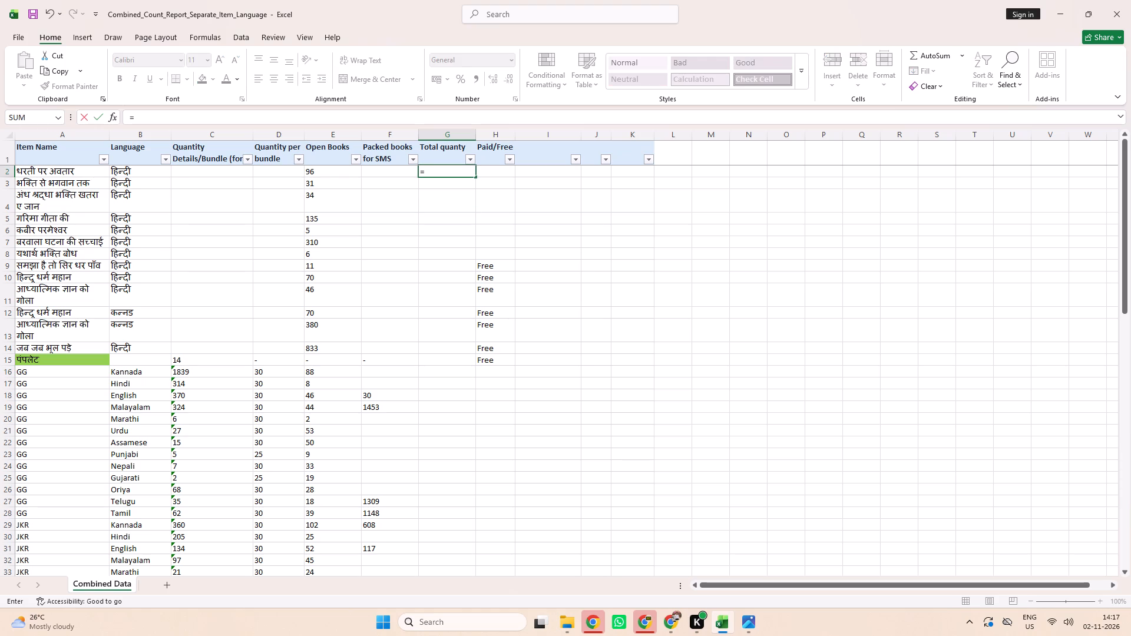
left_click(318, 169)
key("Return")
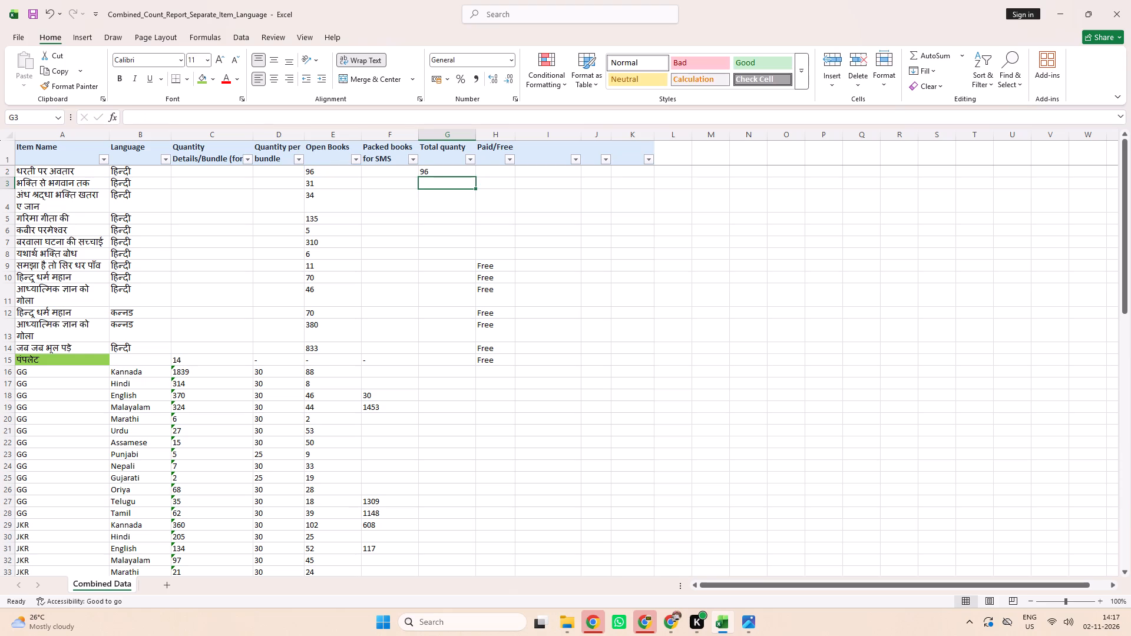
left_click(437, 173)
left_click_drag(477, 176, 461, 342)
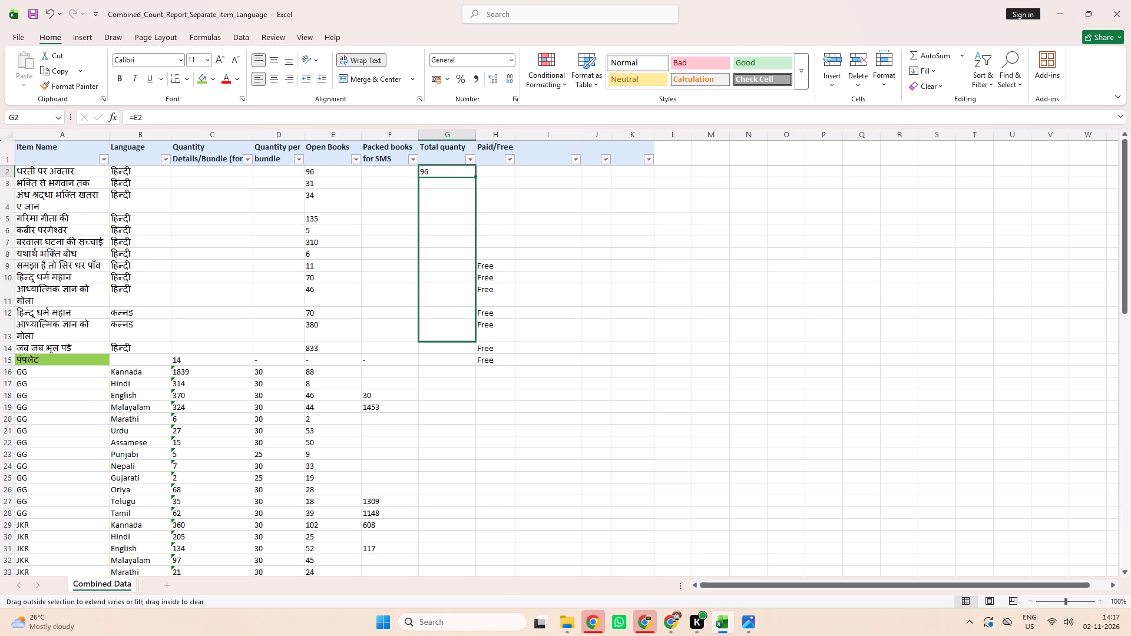
left_click_drag(461, 342, 469, 348)
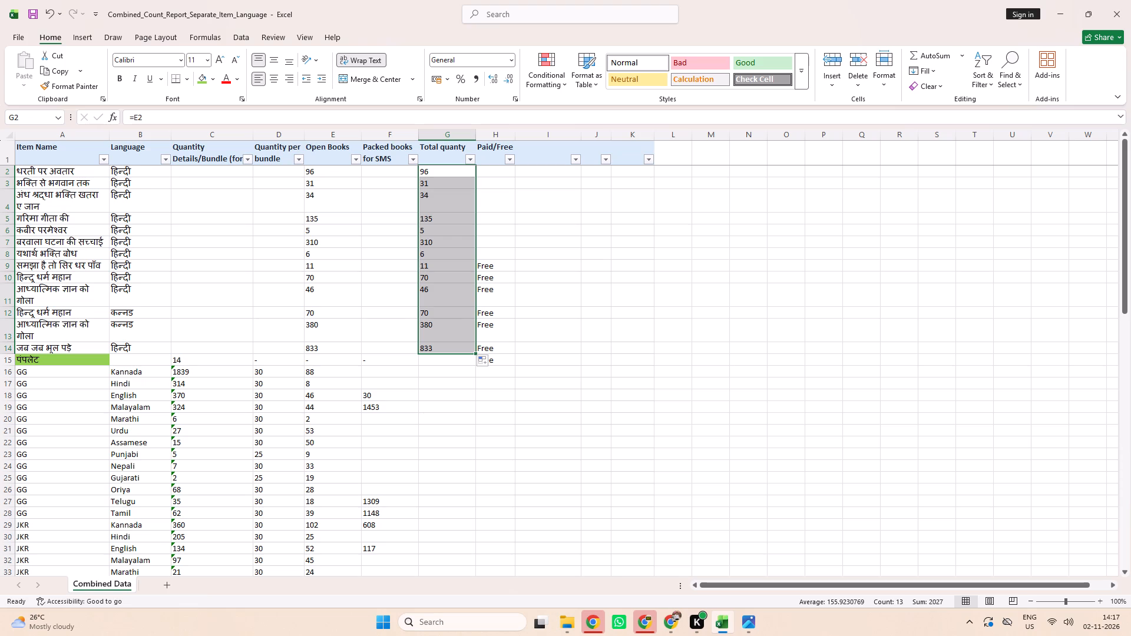
Enter the formula =C16*D16+E16 in G16 for the total of the Kannada GG row.
left_click(462, 393)
scroll(461, 373, "down", 1)
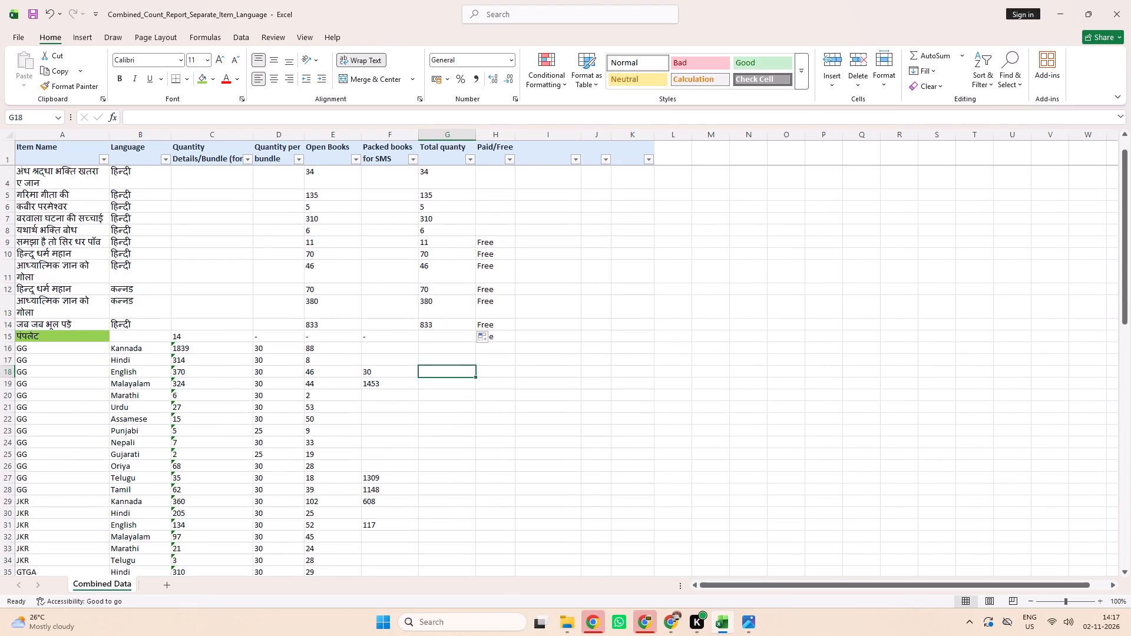
left_click(442, 352)
key("equal")
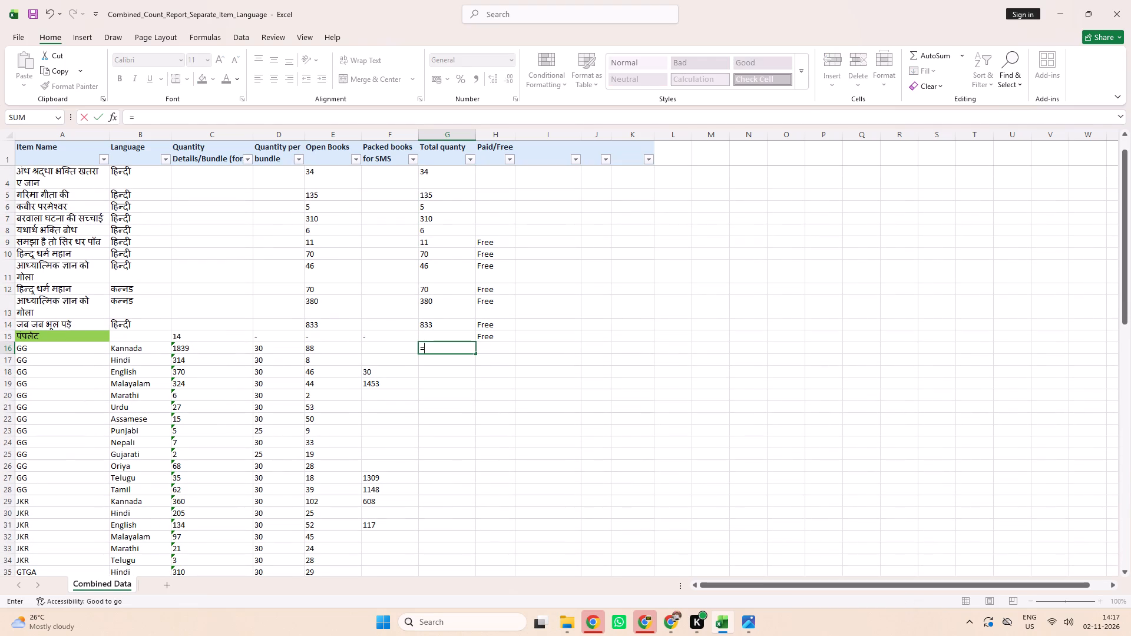
left_click(229, 349)
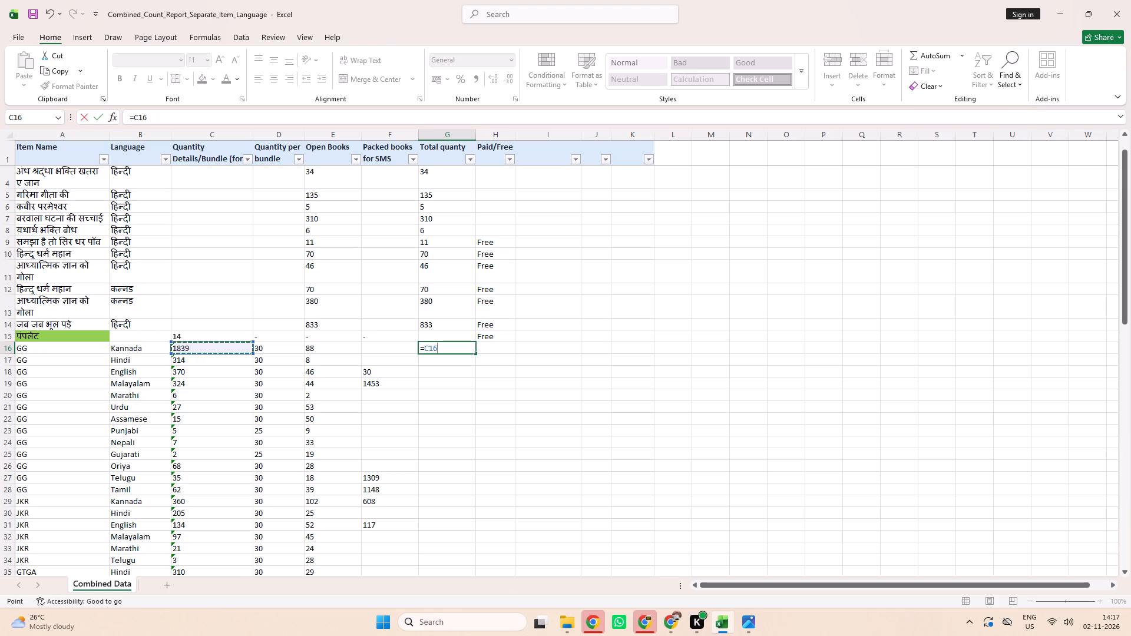
key("shift+asterisk")
left_click(262, 348)
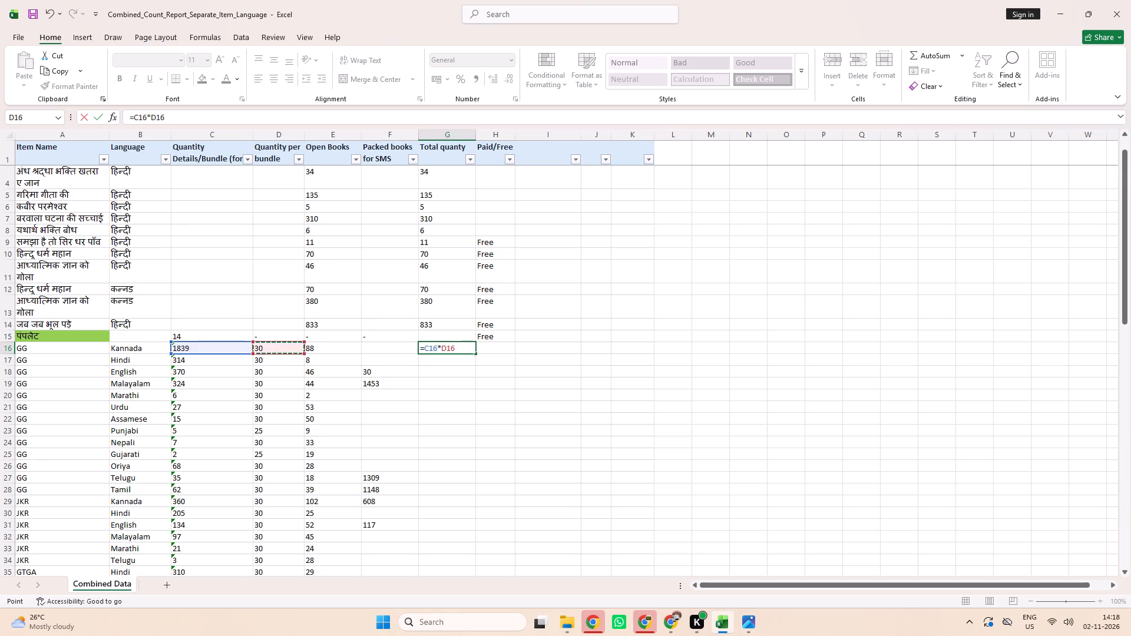
key("shift+plus")
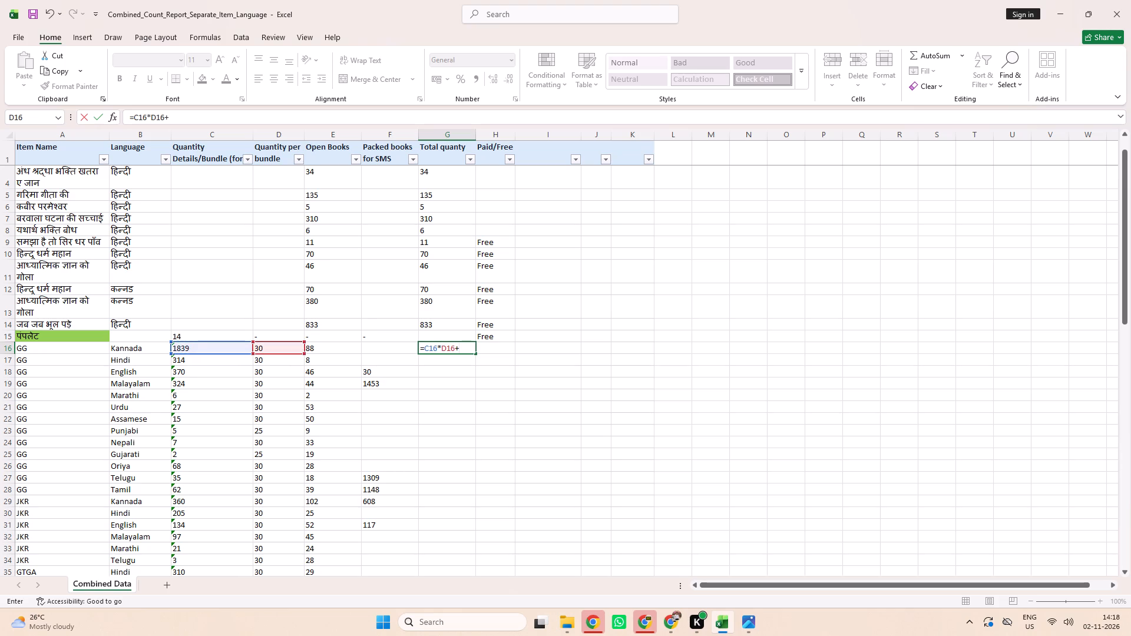
left_click(331, 345)
key("Return")
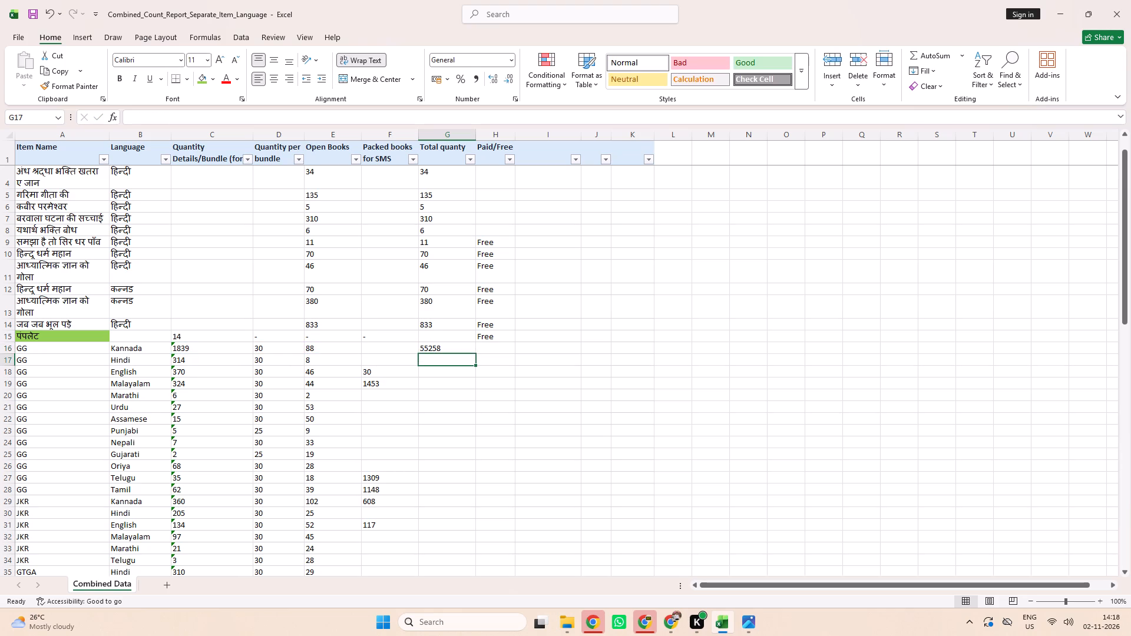
Fill the G16 total formula down through row 39, the Hindi Muslaman Nari Samjhe gyan quran row.
left_click(429, 346)
scroll(429, 346, "down", 2)
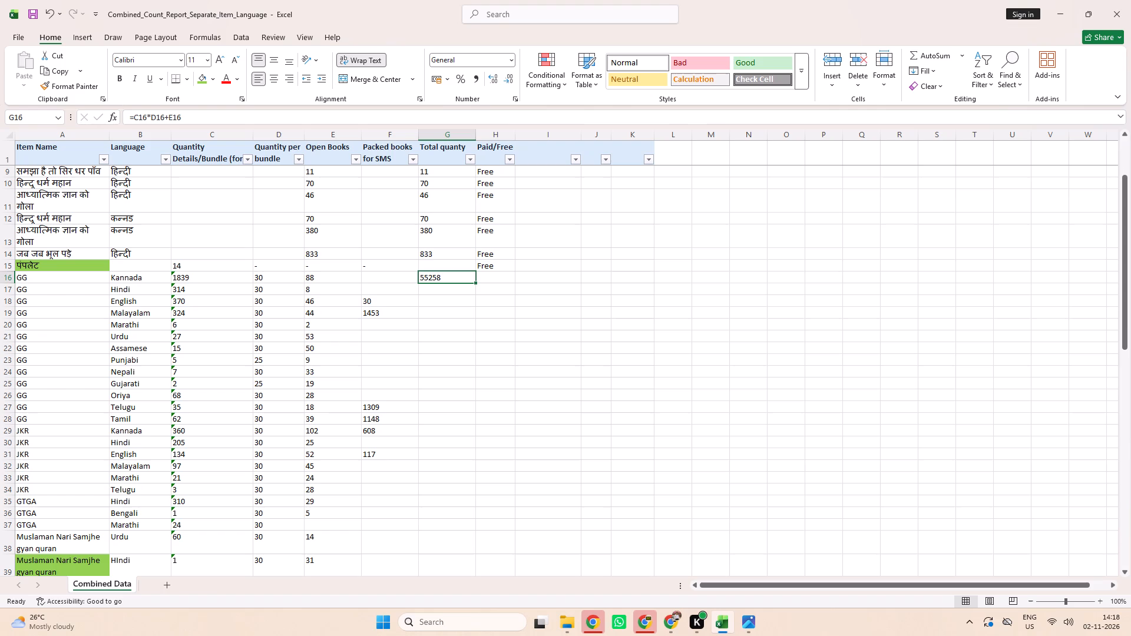
left_click_drag(475, 283, 475, 446)
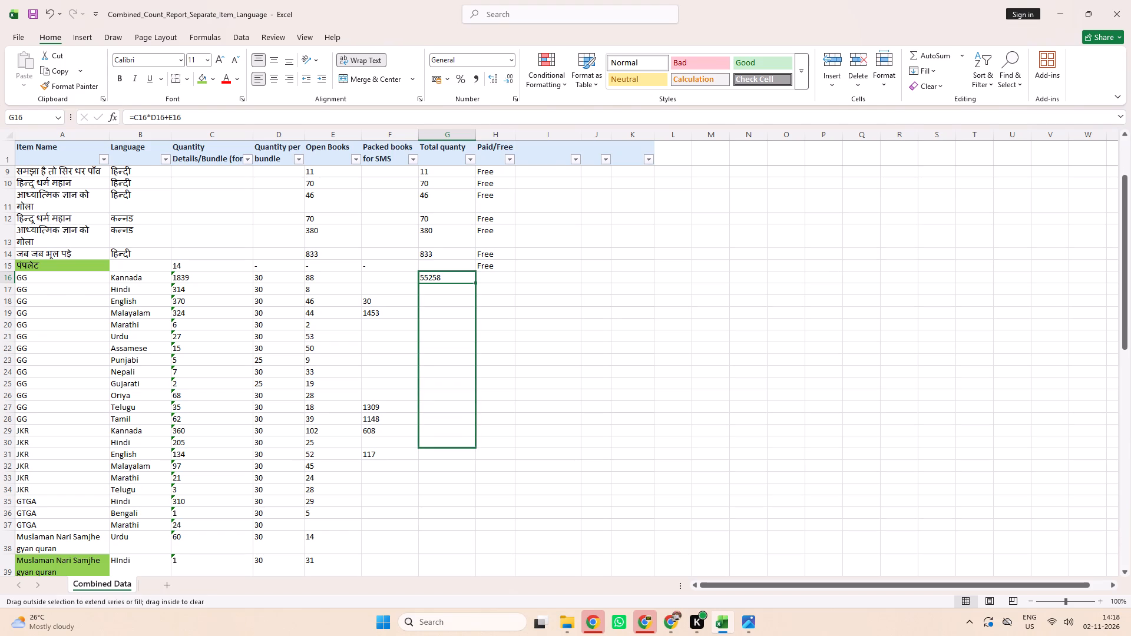
left_click_drag(475, 446, 481, 570)
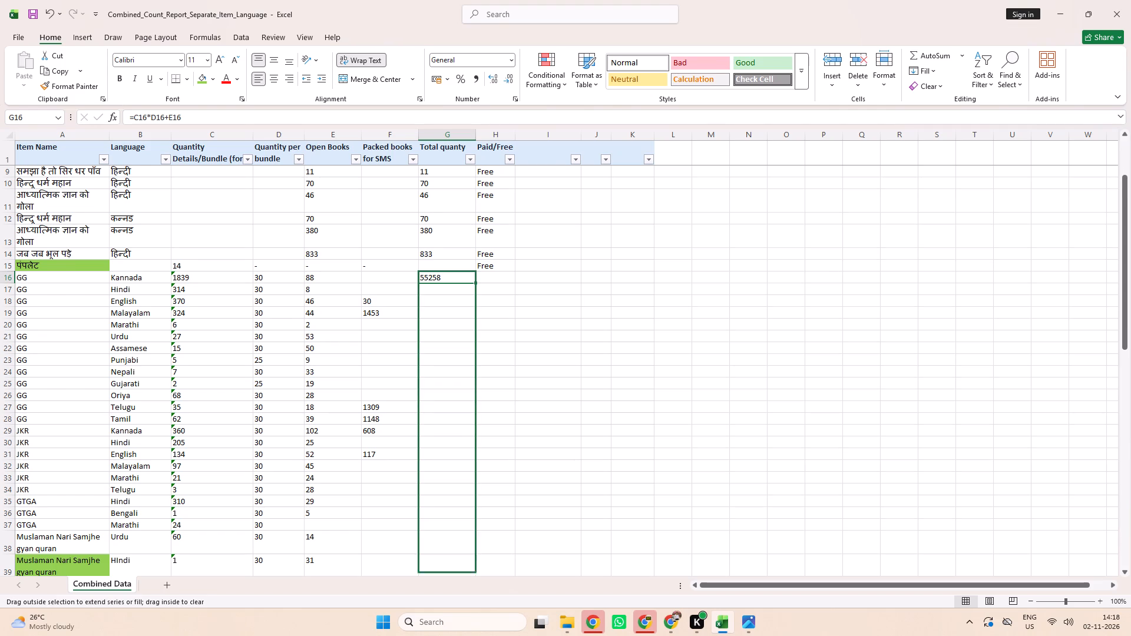
left_click_drag(481, 570, 468, 519)
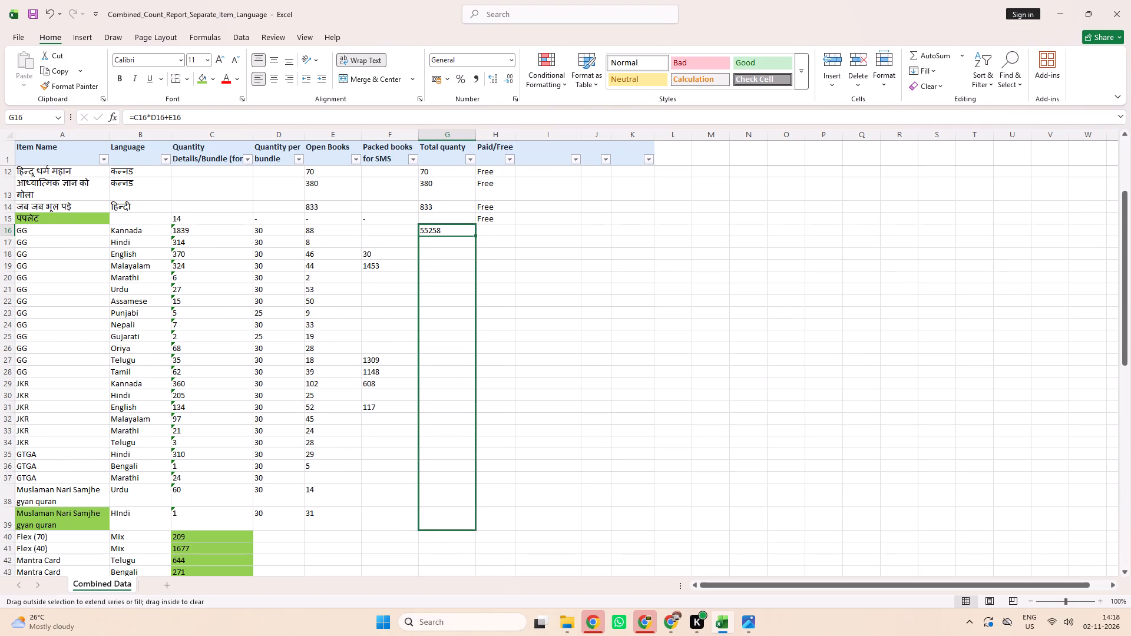
left_click_drag(468, 519, 469, 516)
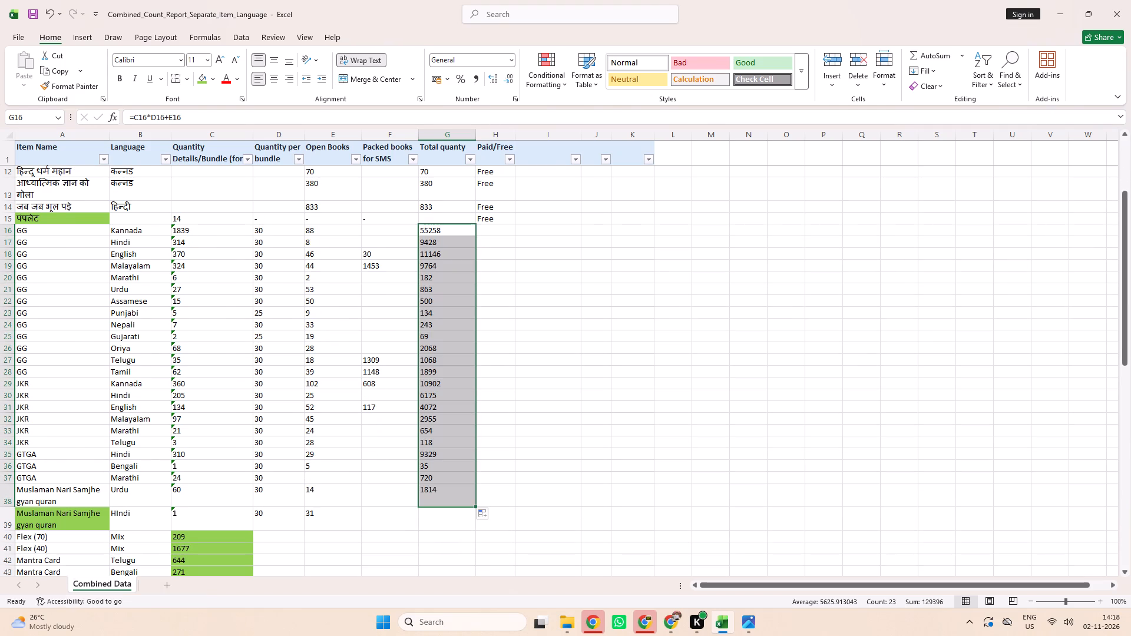
left_click_drag(473, 506, 471, 528)
Enter Paid in the Paid/Free column for the Kannada GG row, cell H16.
left_click(495, 495)
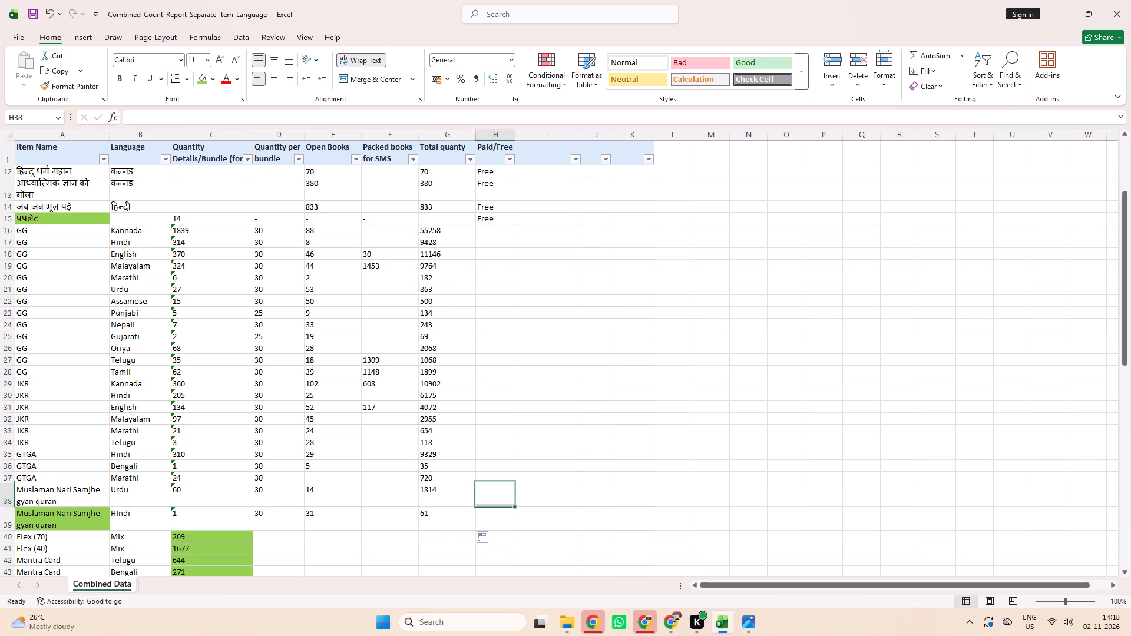
scroll(451, 366, "up", 1)
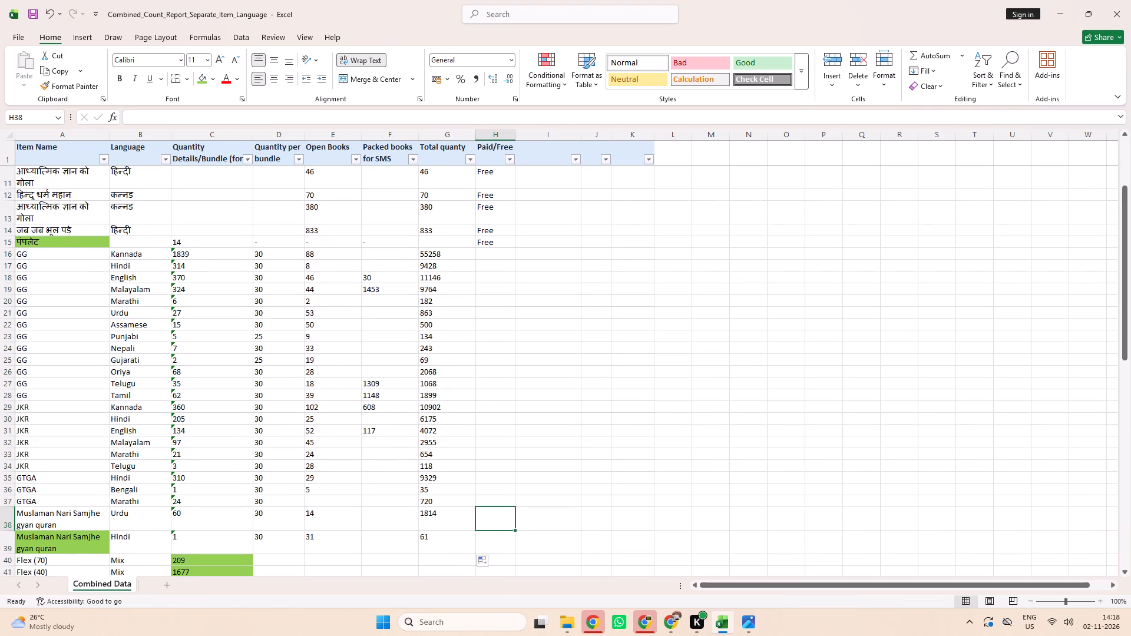
left_click(487, 251)
type("Pain")
key("BackSpace")
key("d")
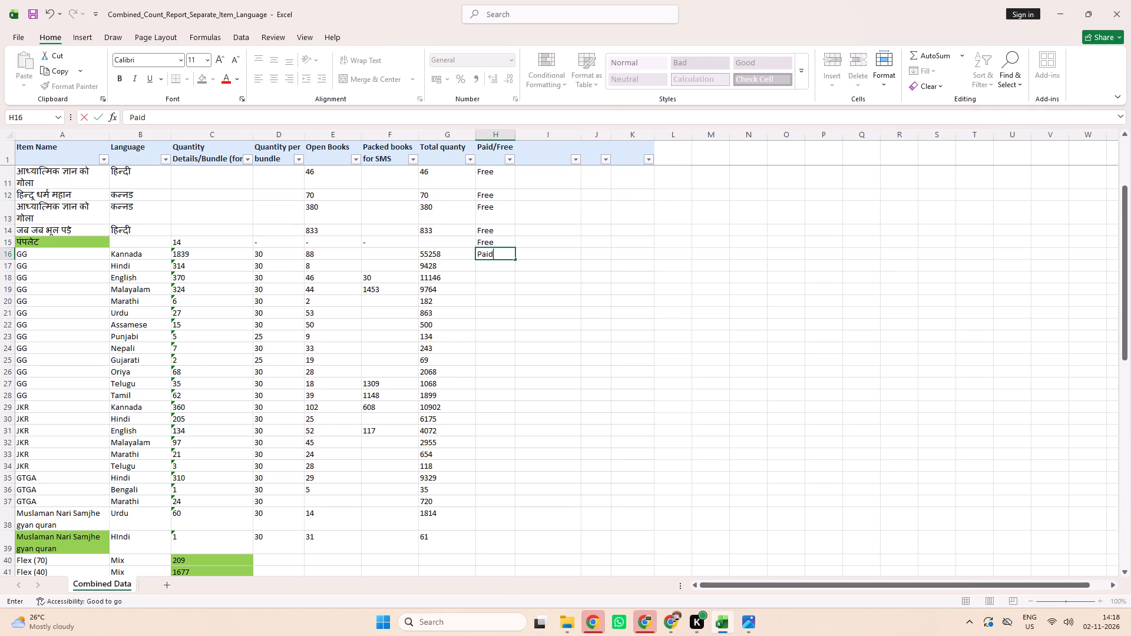
left_click(488, 261)
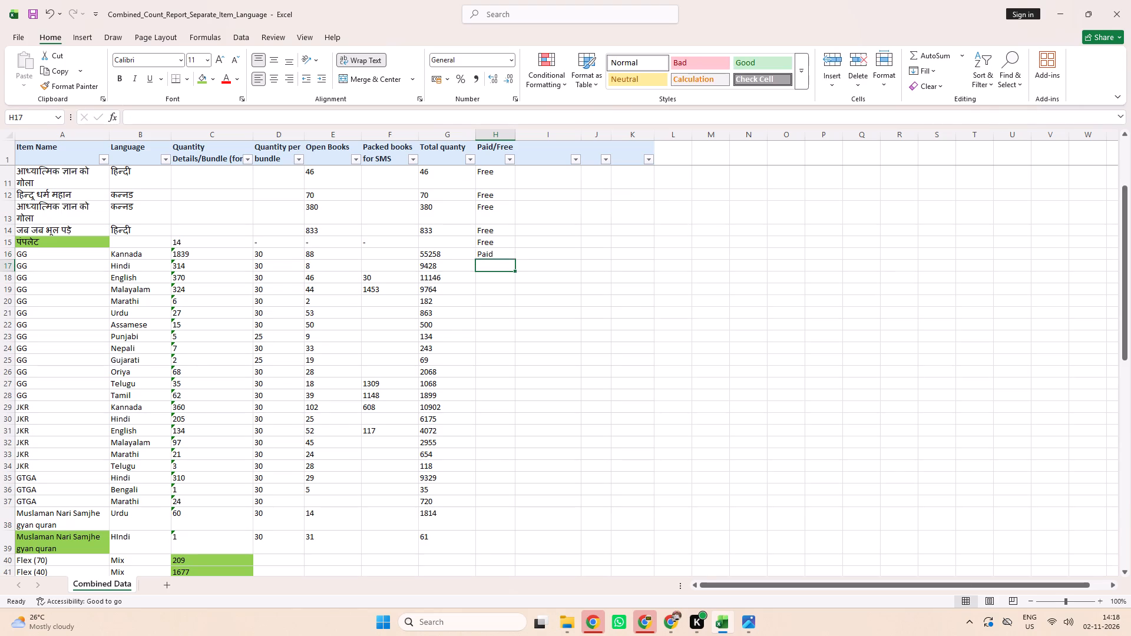
Fill Paid down the Paid/Free column from H16 to H39 and save the workbook.
left_click_drag(492, 254, 503, 428)
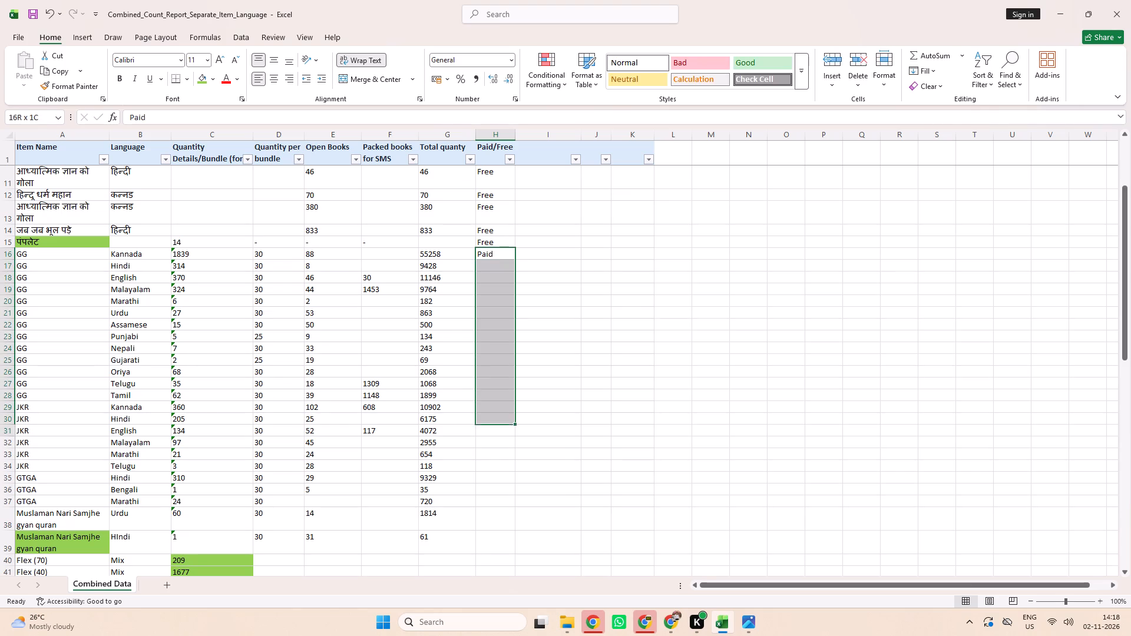
left_click_drag(503, 428, 504, 524)
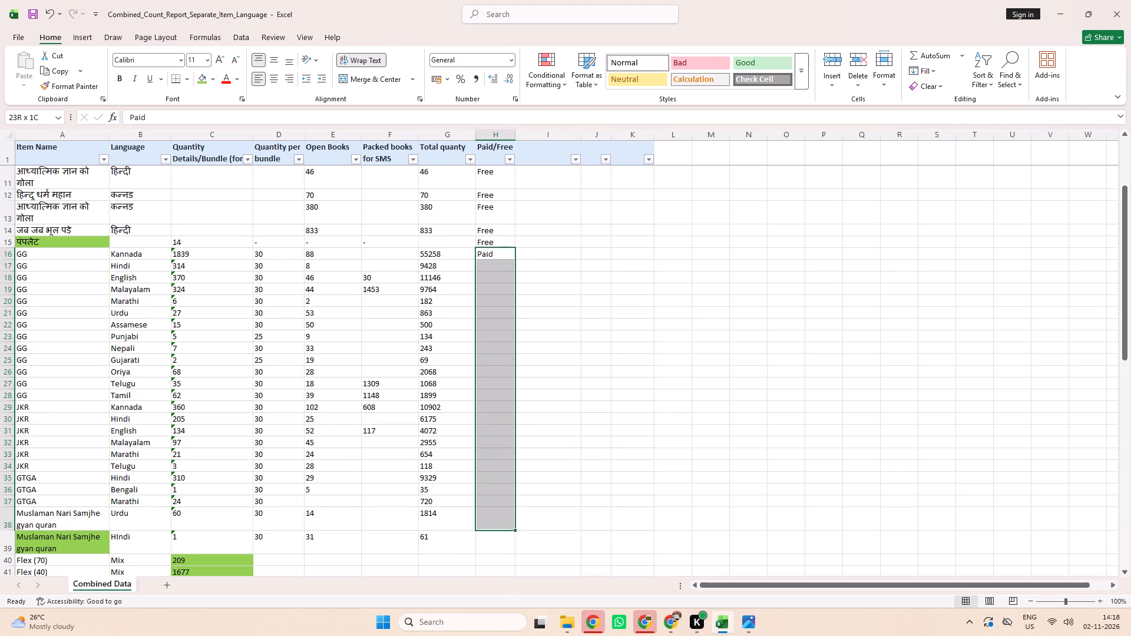
left_click_drag(504, 524, 502, 548)
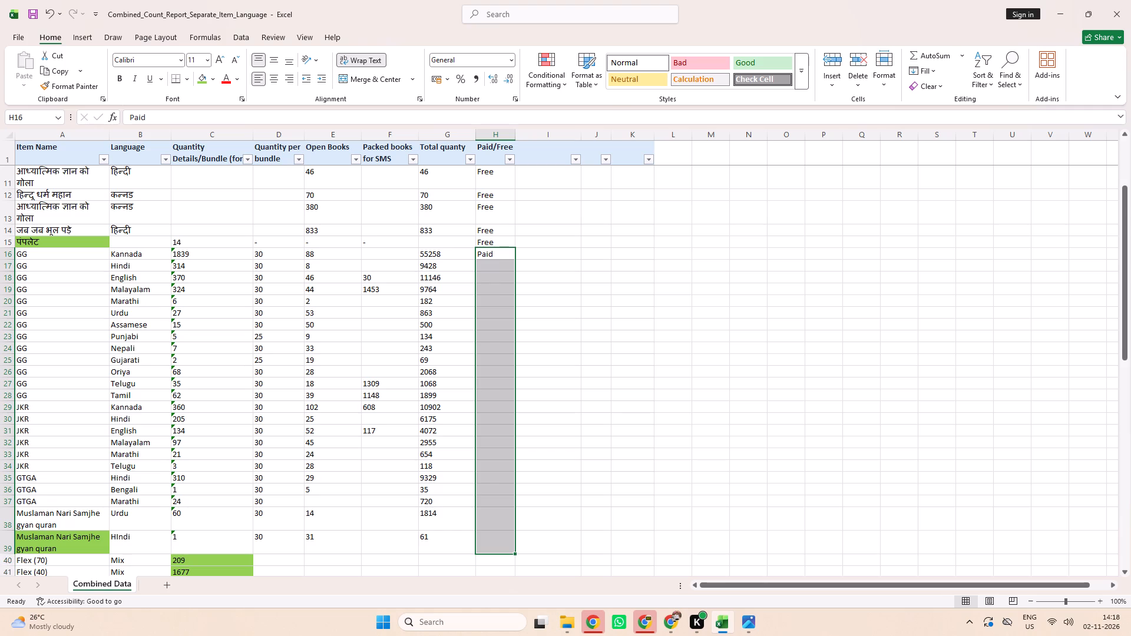
key("ctrl+d")
left_click(552, 409)
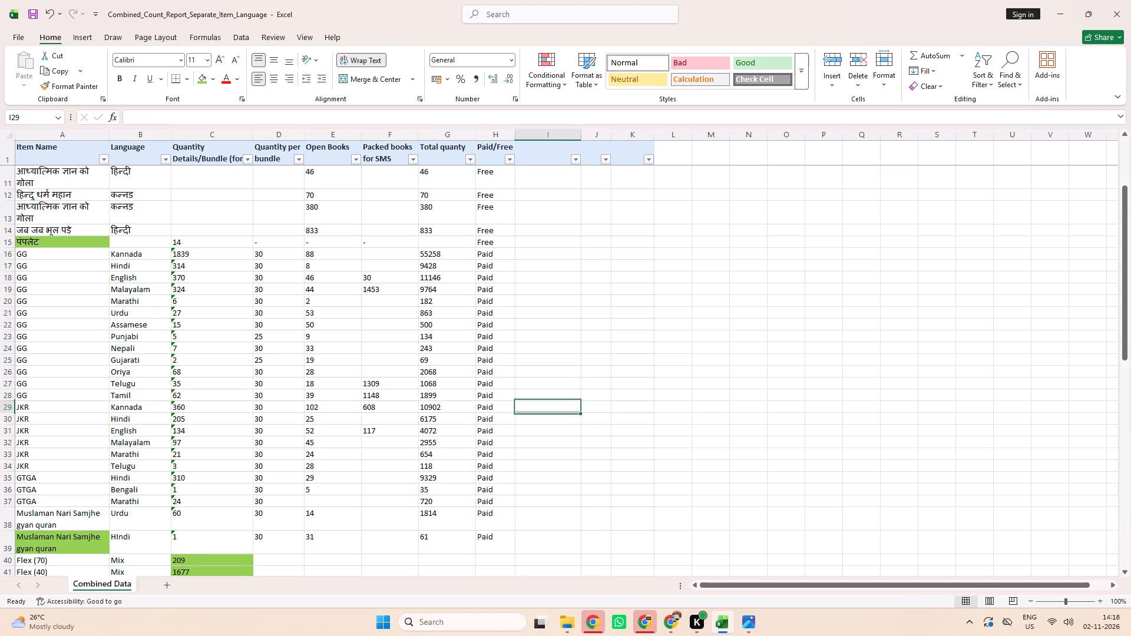
key("ctrl+s")
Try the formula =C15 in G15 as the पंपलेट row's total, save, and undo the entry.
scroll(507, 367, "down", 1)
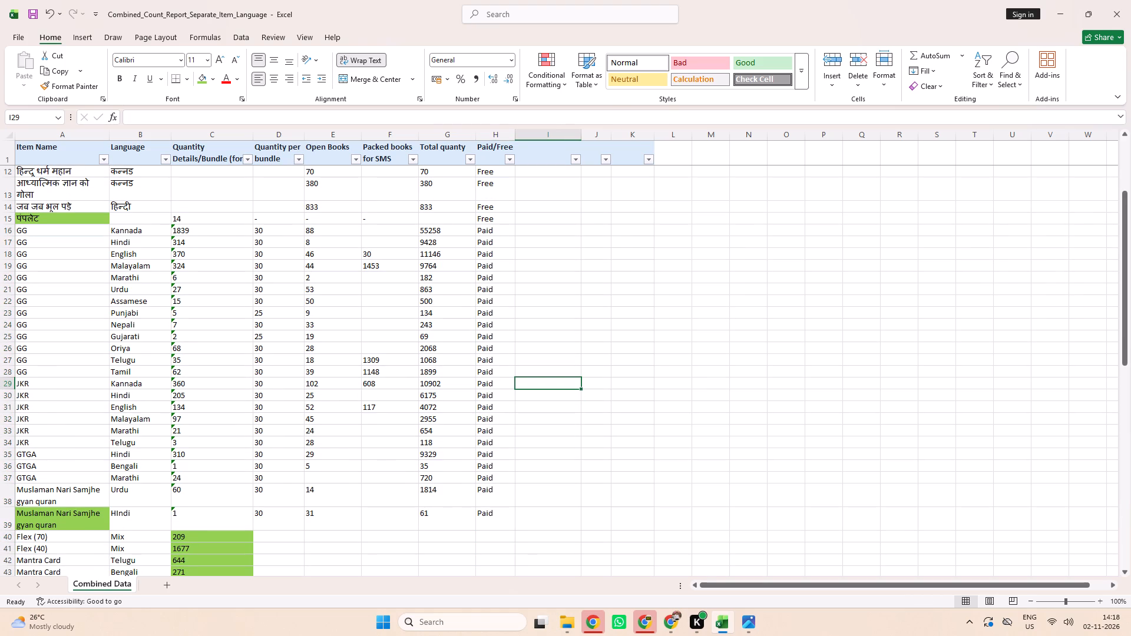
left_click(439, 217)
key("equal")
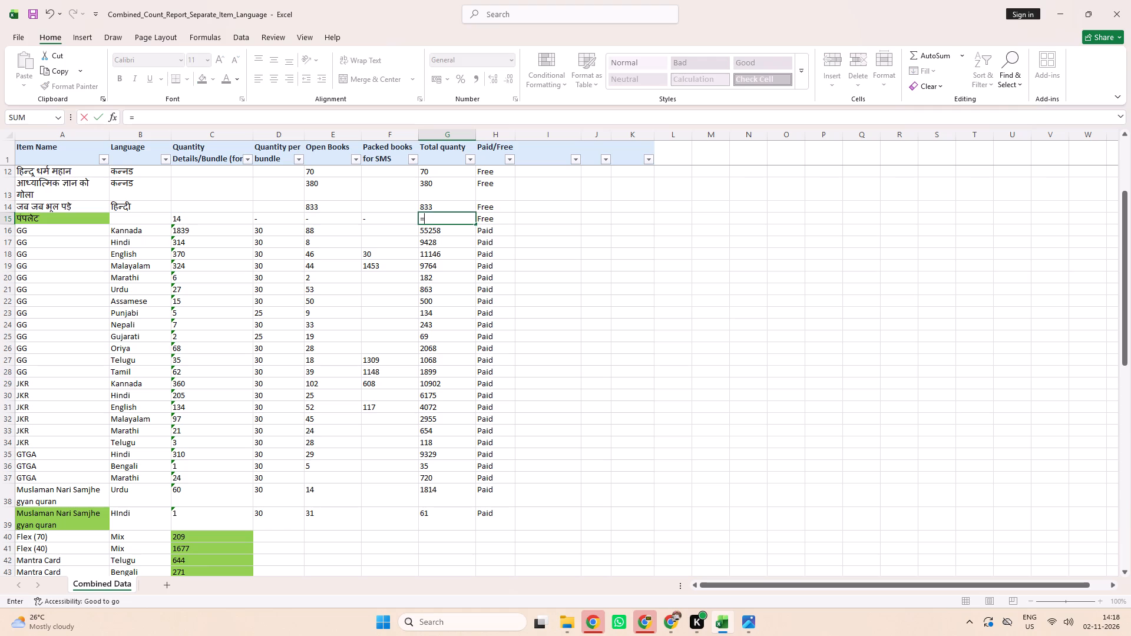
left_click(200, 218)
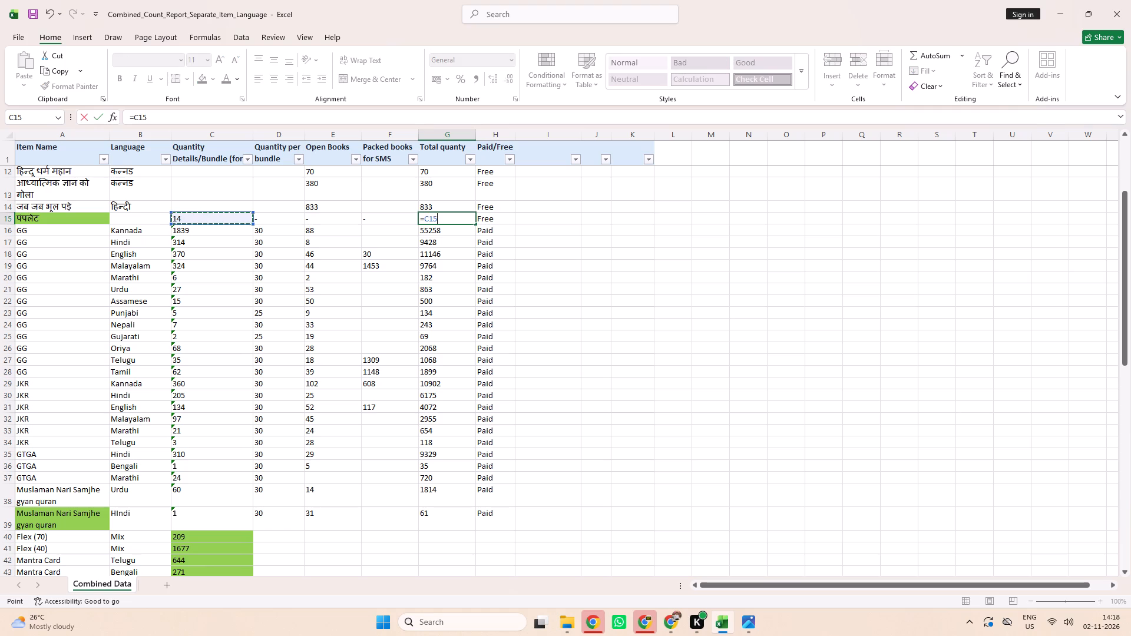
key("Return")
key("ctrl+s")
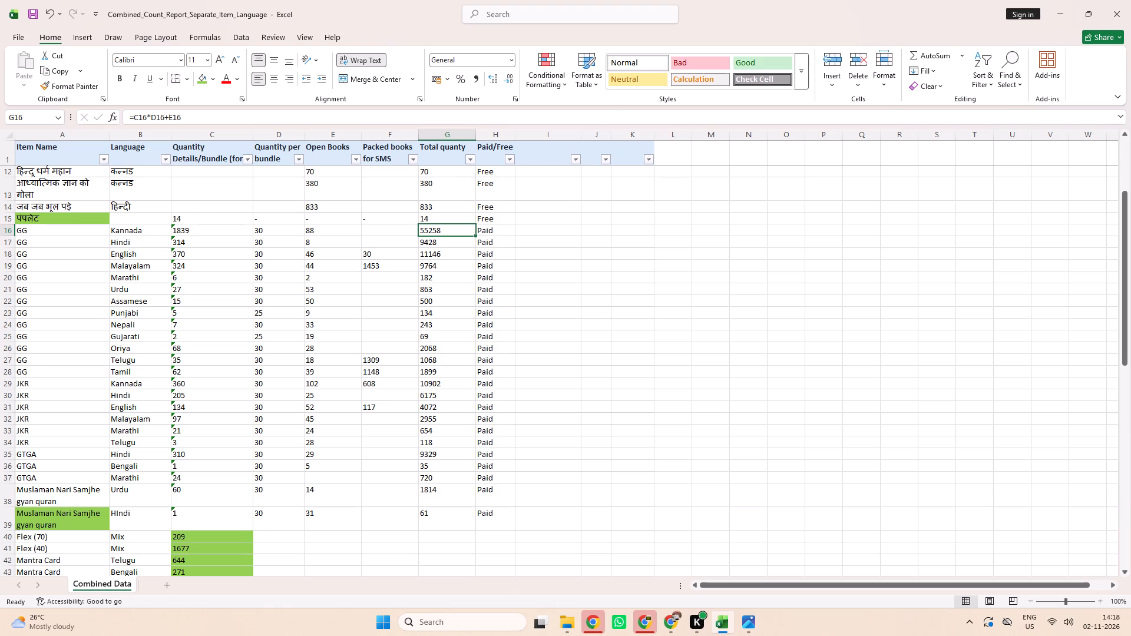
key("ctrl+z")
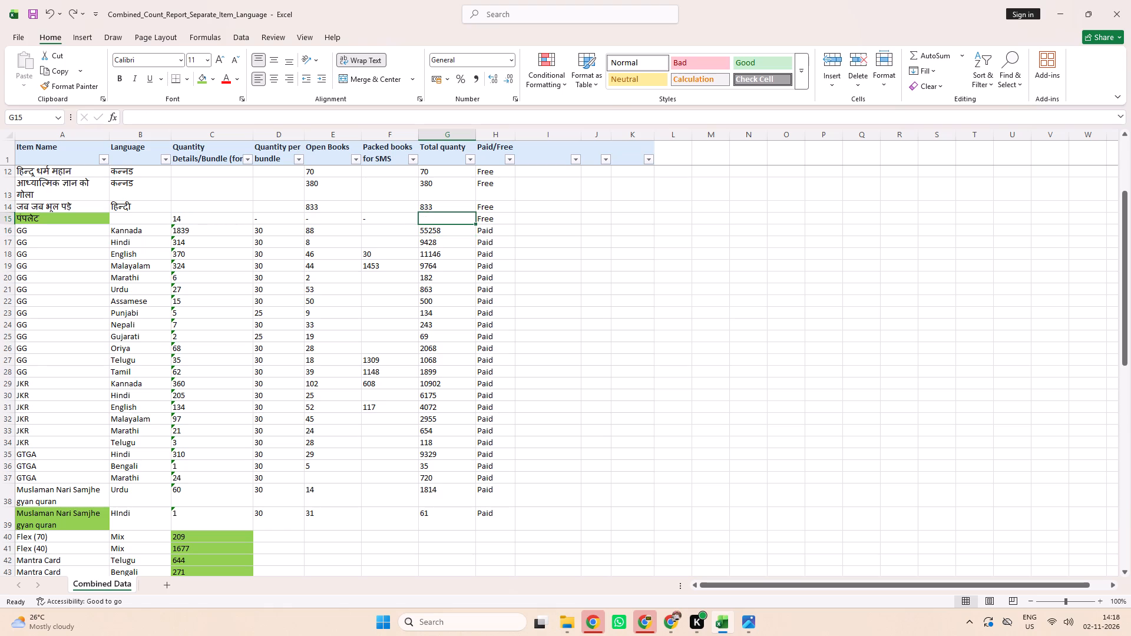
Clear the dash placeholders from D15 to F15 in the पंपलेट row and save the workbook.
left_click_drag(279, 218, 377, 220)
key("Delete")
left_click(379, 254)
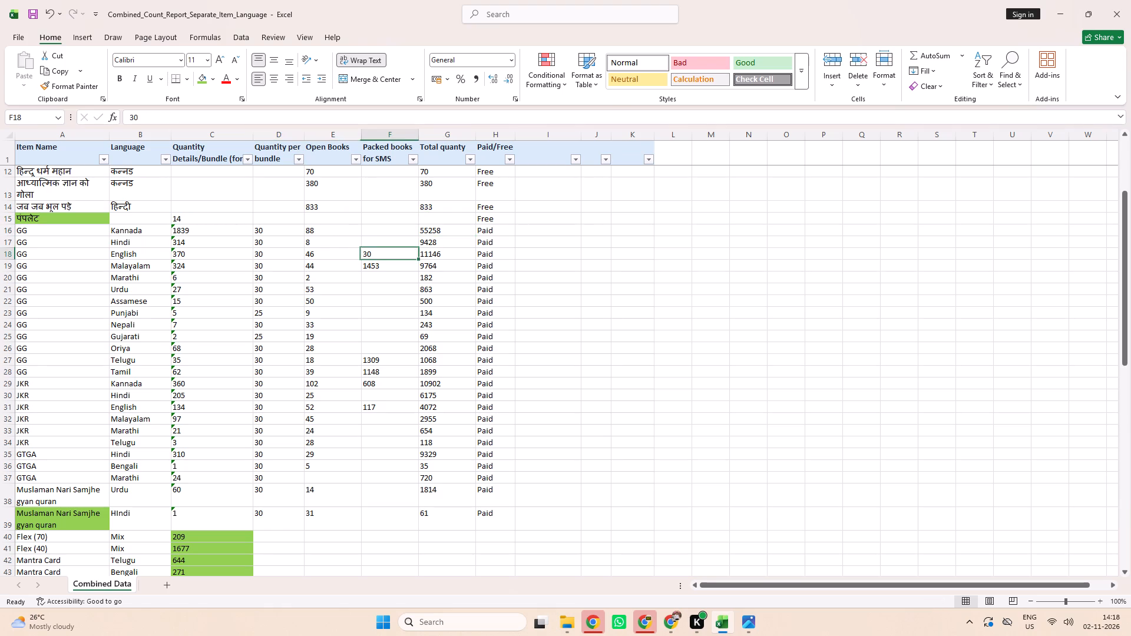
key("ctrl+s")
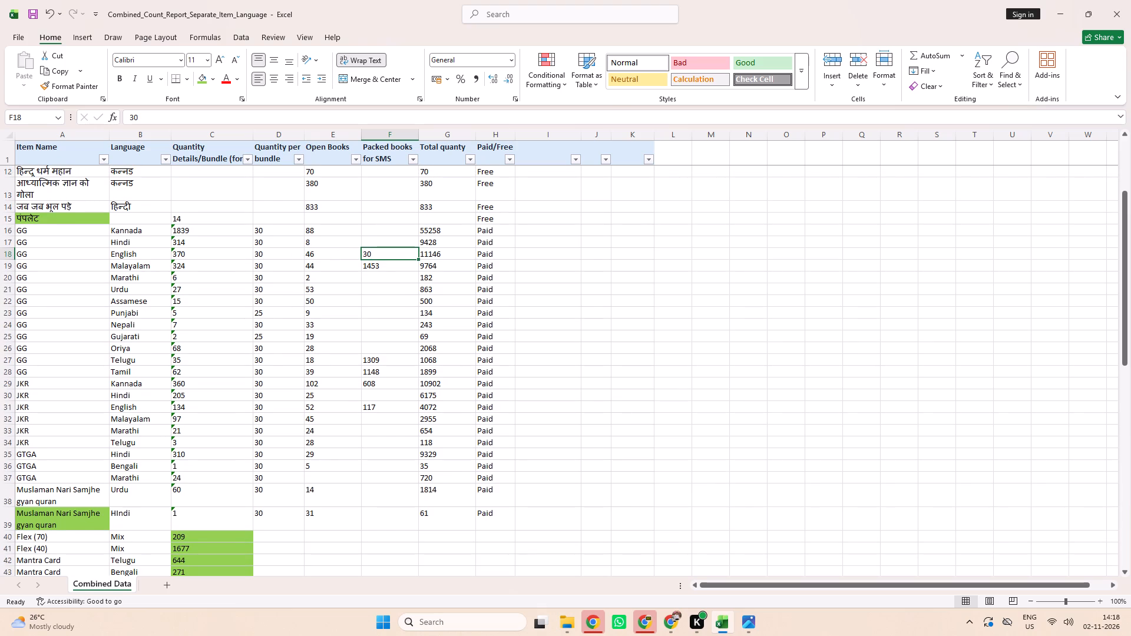
Extend the Kannada GG total formula in G16 to =C16*D16+E16+F16 so it includes the packed books.
left_click(429, 230)
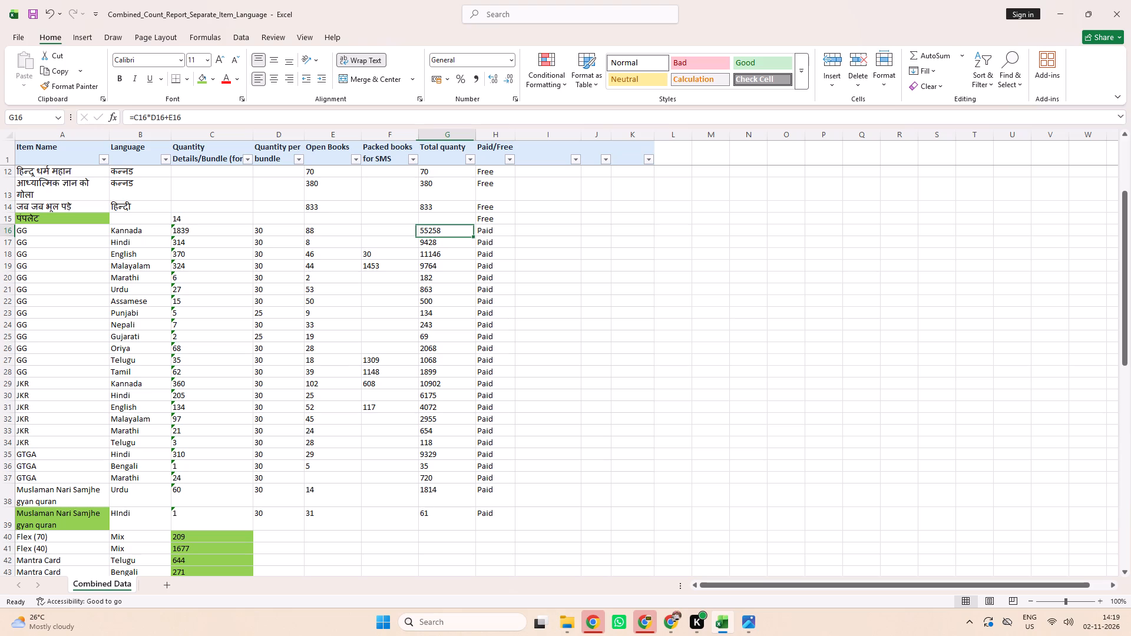
left_click(194, 122)
key("shift+plus")
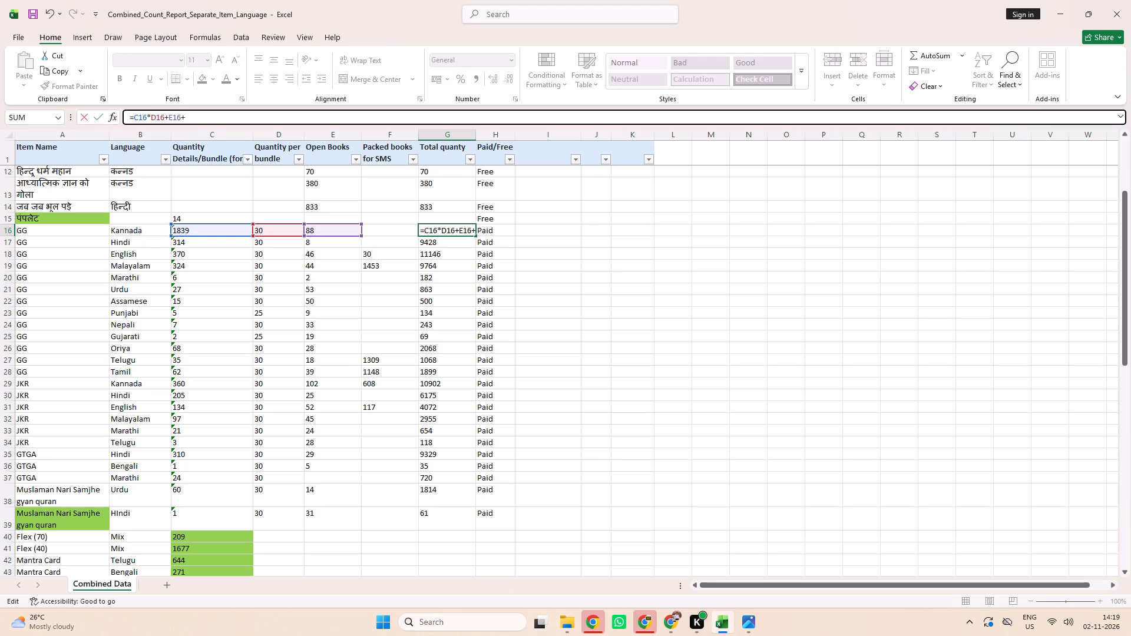
left_click(381, 230)
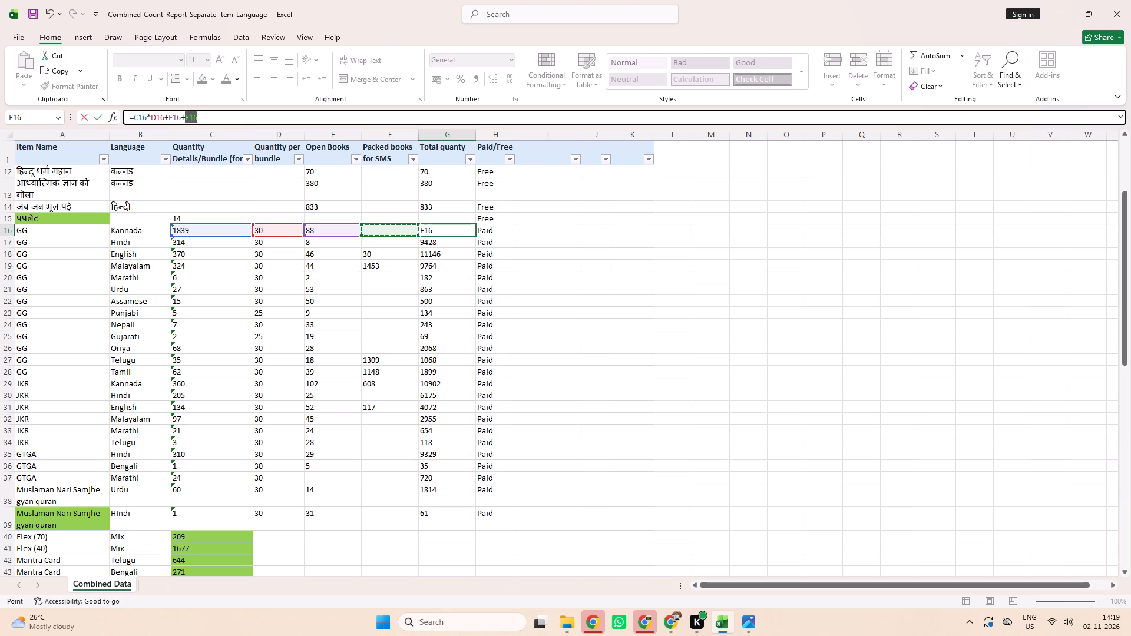
key("Return")
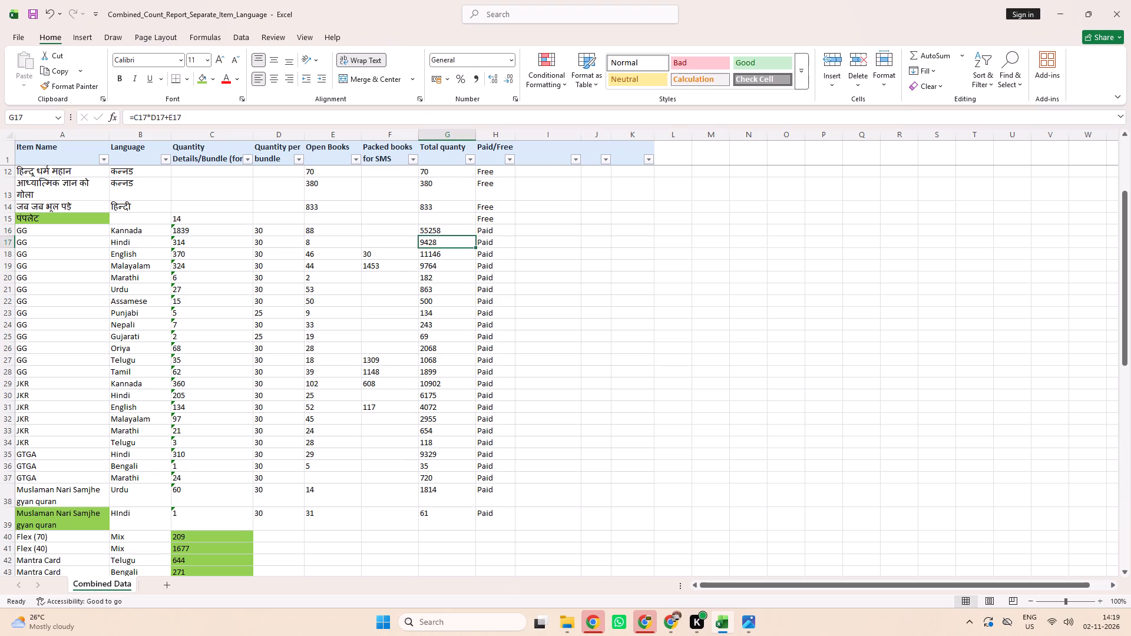
Fill the updated G16 total formula down through G39, check it in the English GG row, and save the workbook.
left_click(434, 233)
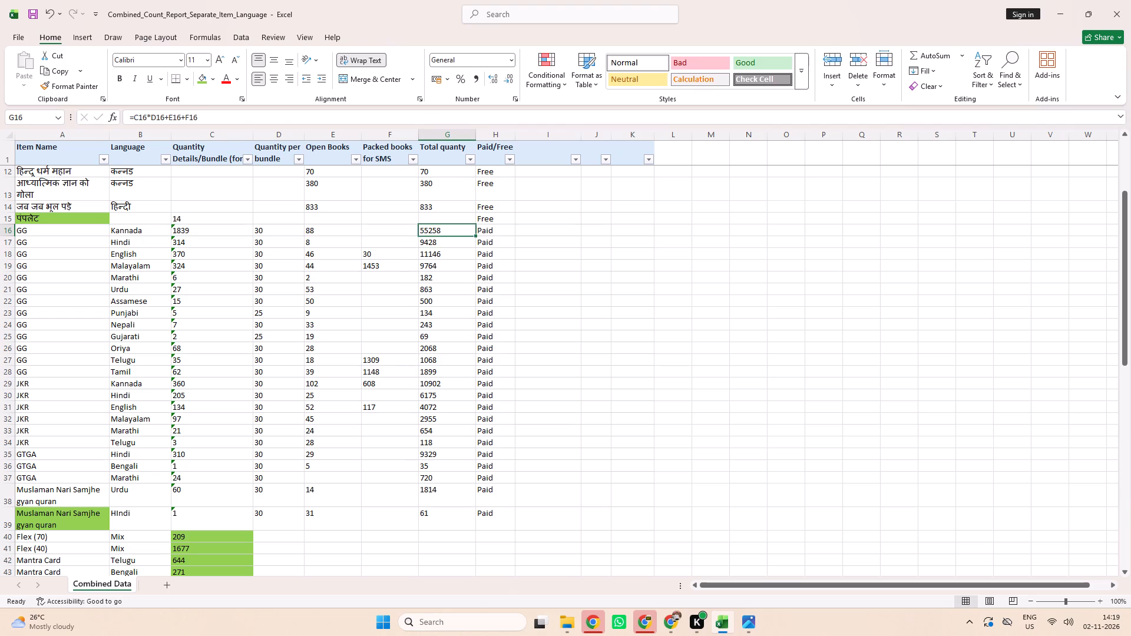
left_click_drag(475, 236, 475, 524)
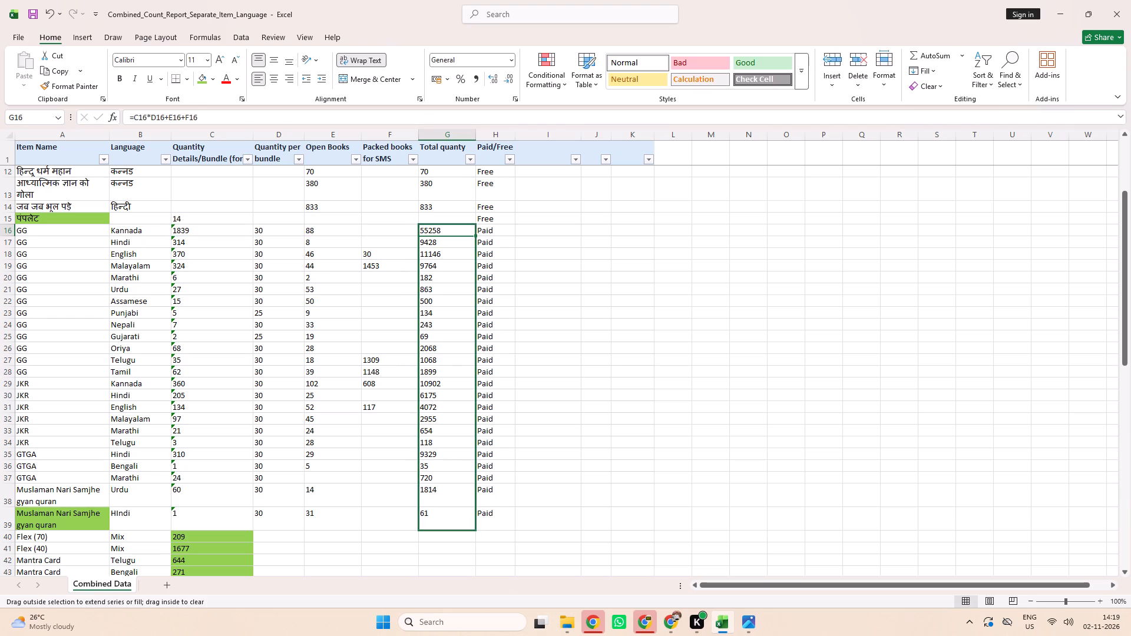
left_click_drag(475, 524, 475, 523)
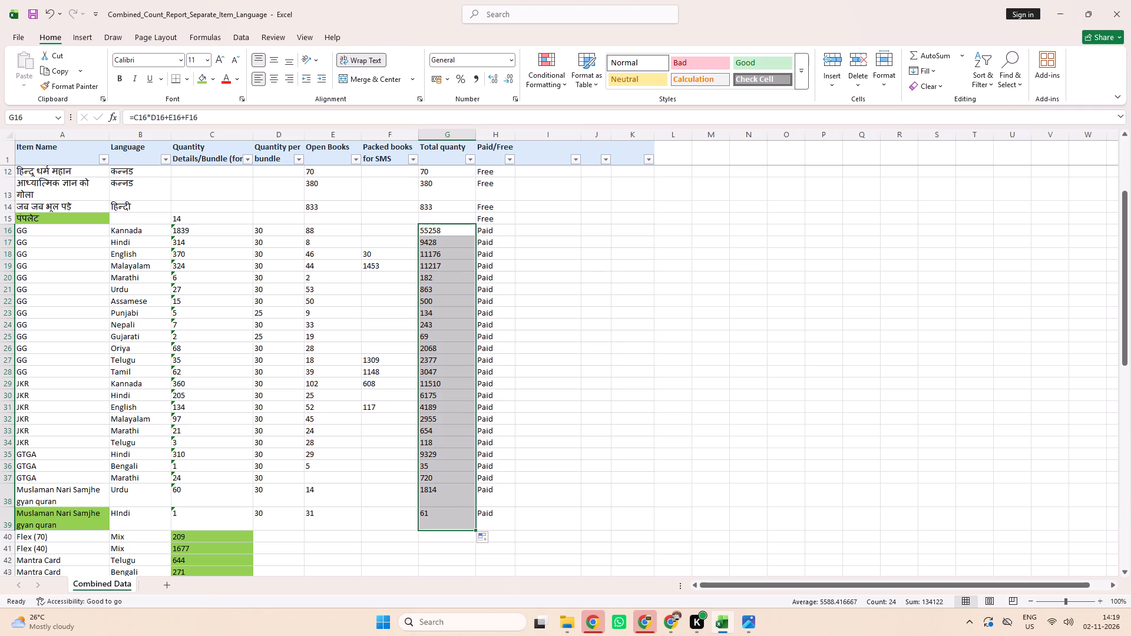
left_click(543, 281)
left_click(444, 255)
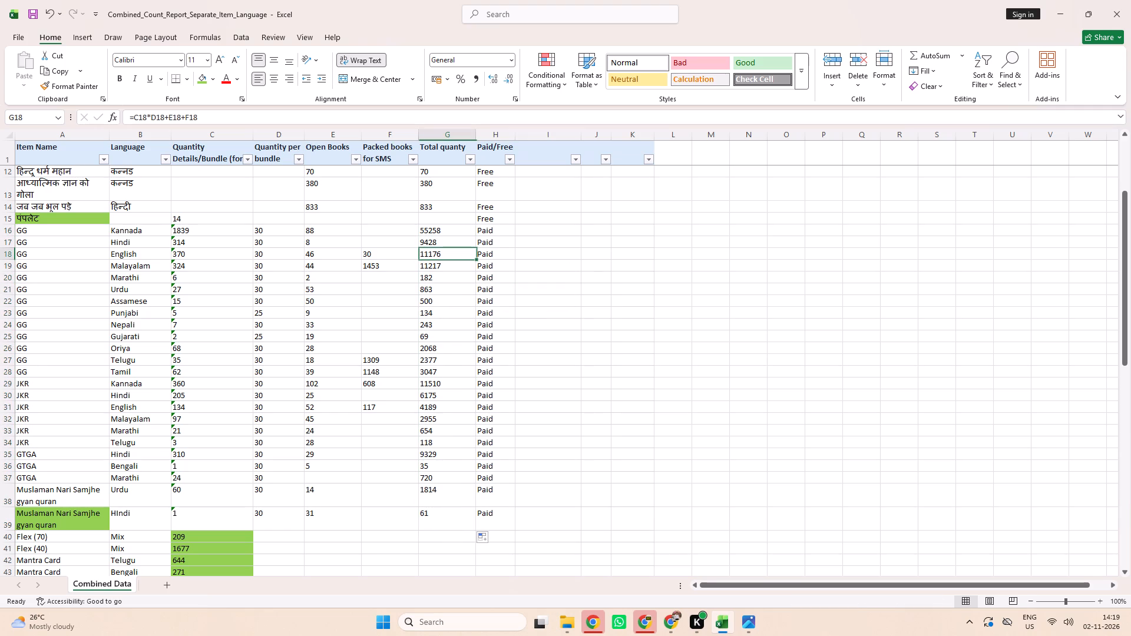
key("Return")
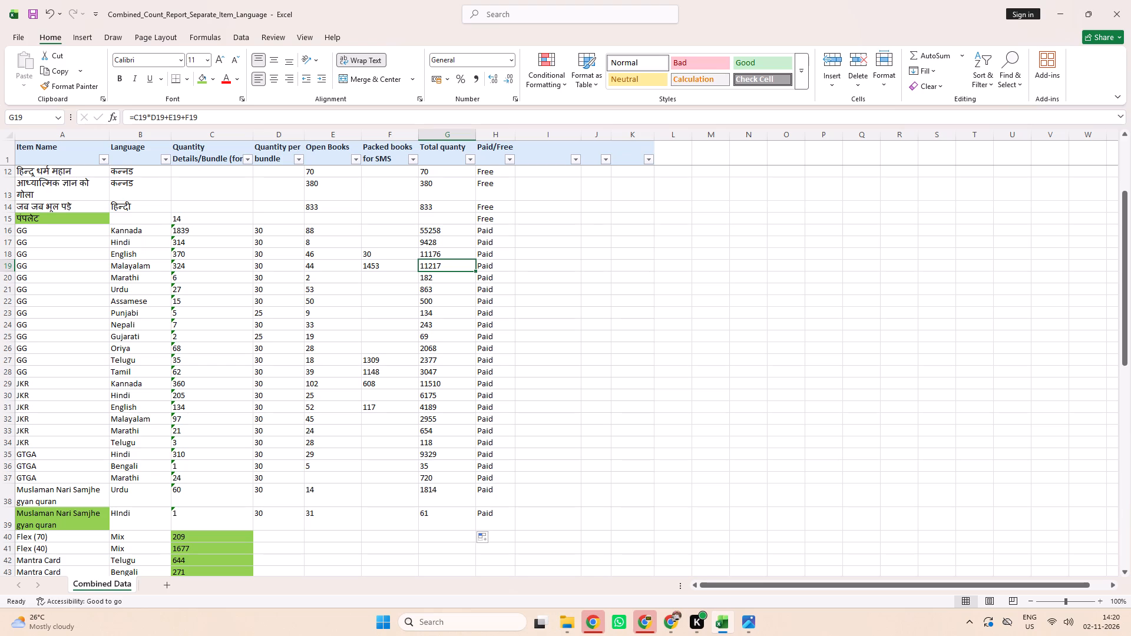
key("ctrl+s")
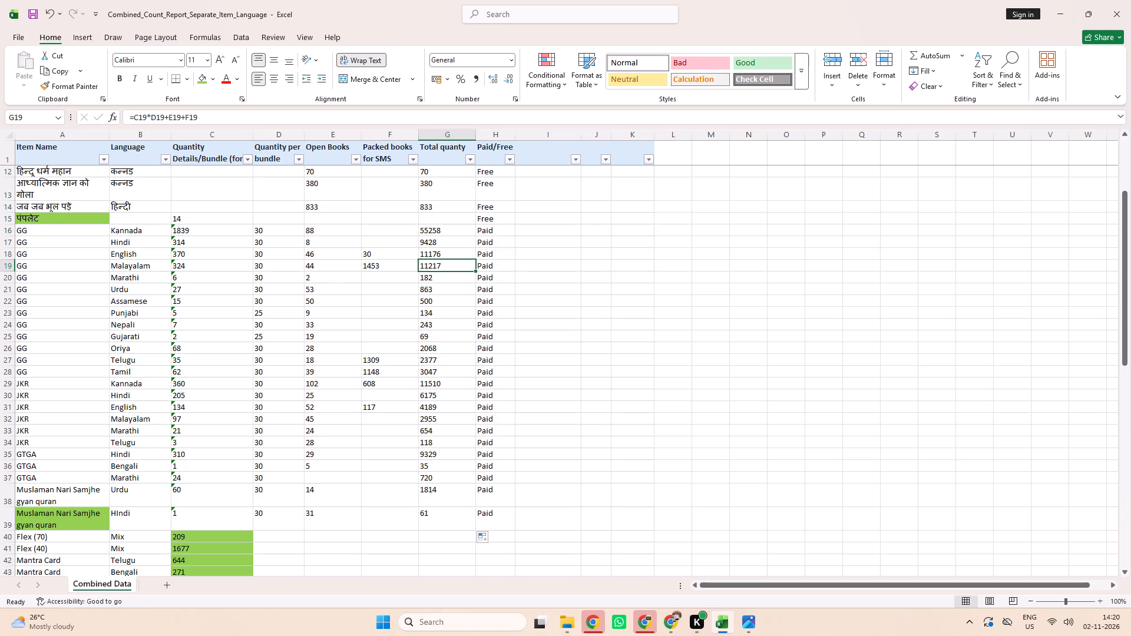